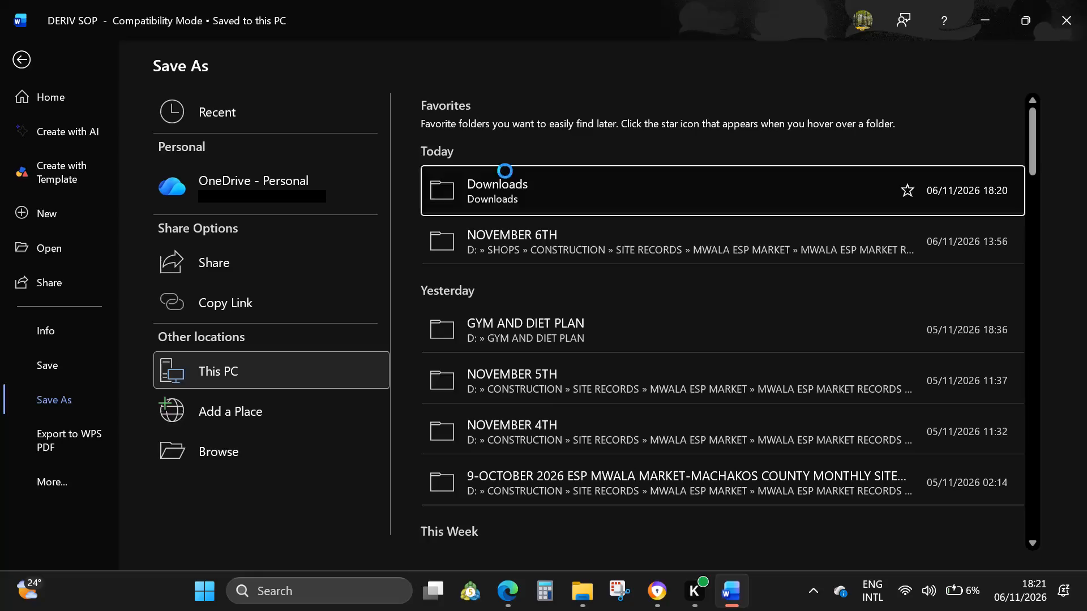
# Save the DERIV SOP document as a PDF in the Downloads folder, replacing any existing copy.
pyautogui.click(202, 305)
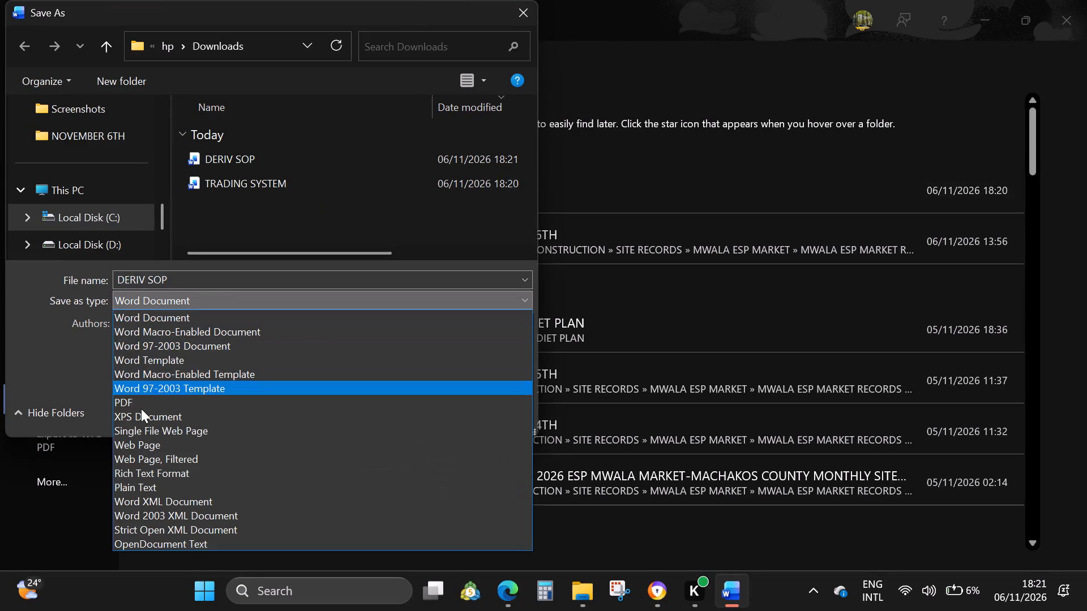
pyautogui.click(142, 409)
pyautogui.click(169, 299)
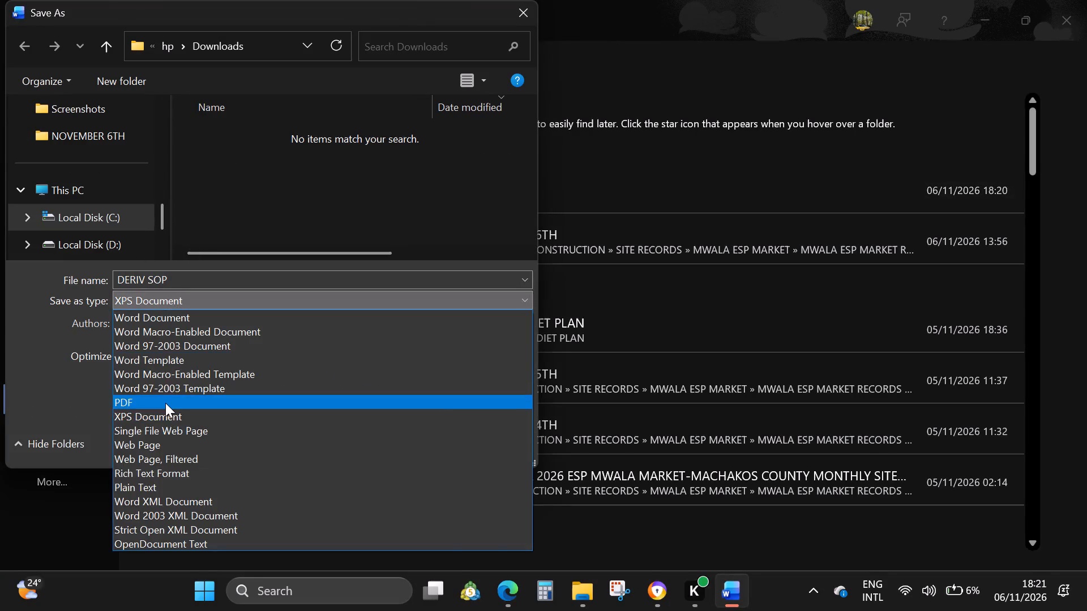
pyautogui.click(165, 403)
pyautogui.click(401, 436)
pyautogui.click(316, 279)
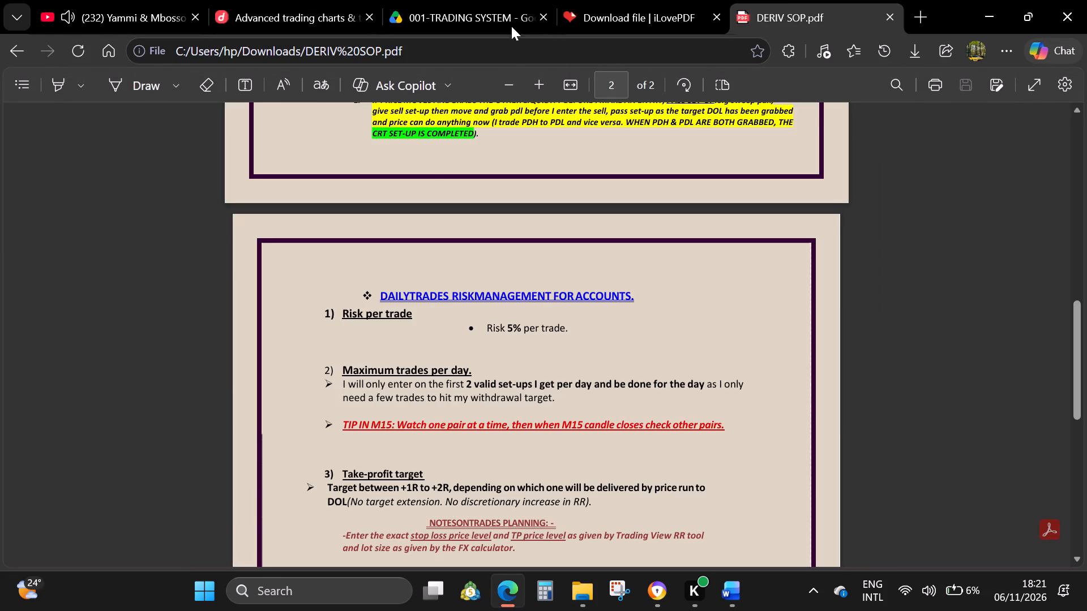
# Look over the exported DERIV SOP PDF and check it against the Volatility 10 Index 4-hour chart.
pyautogui.scroll(4, 553, 407)
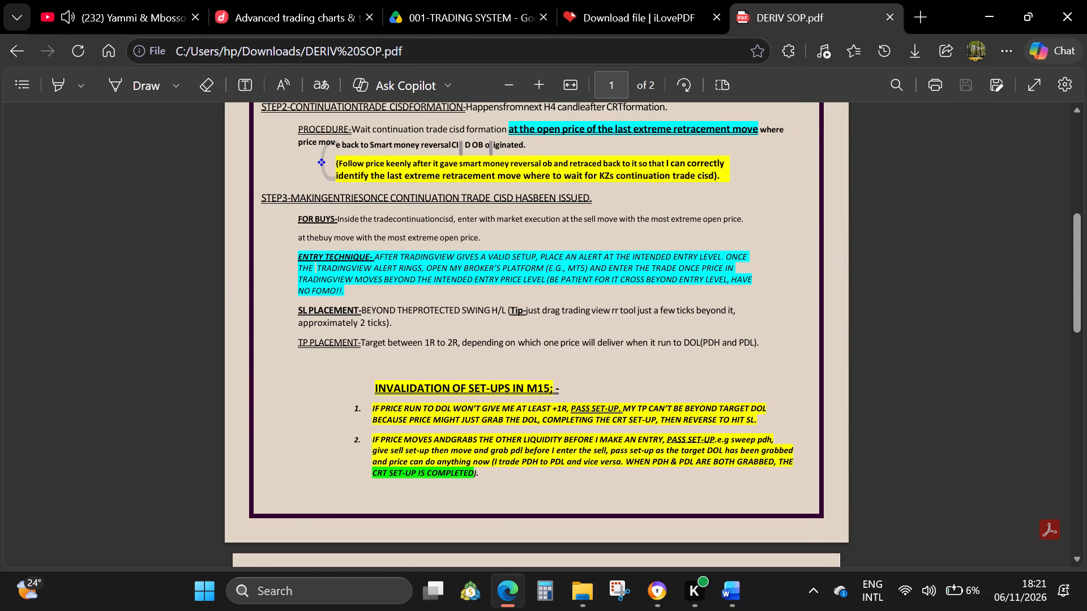
pyautogui.scroll(5, 553, 407)
pyautogui.click(289, 12)
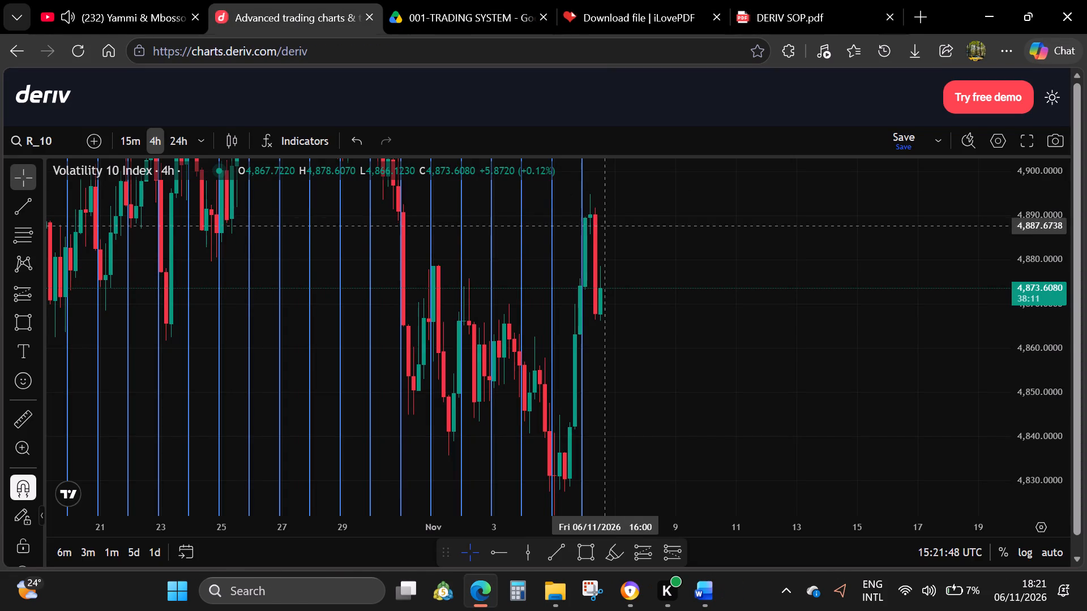
pyautogui.moveTo(1035, 265); pyautogui.dragTo(1015, 368)
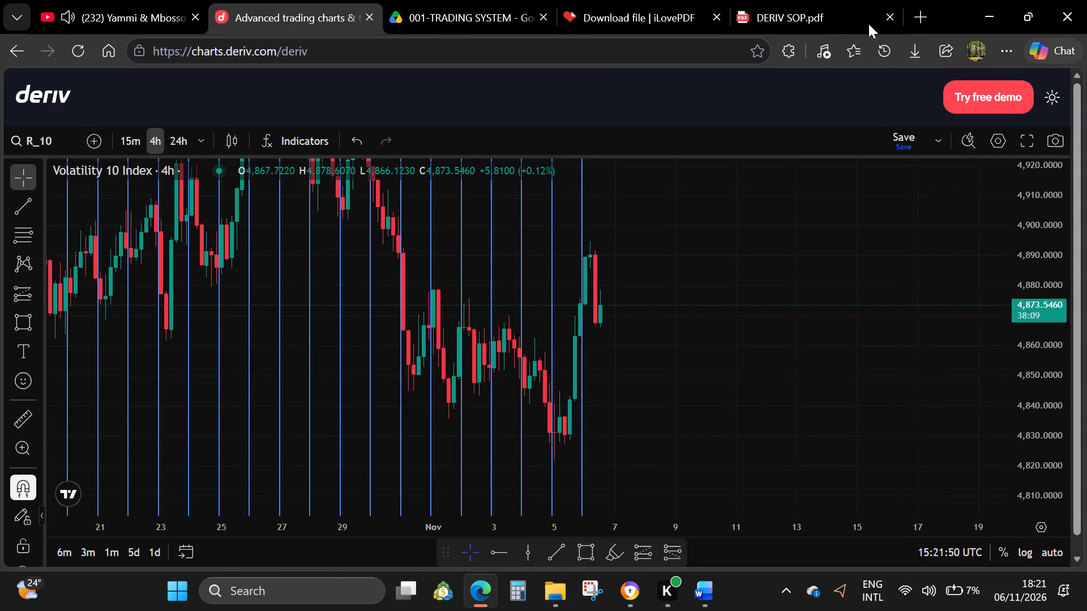
pyautogui.click(831, 6)
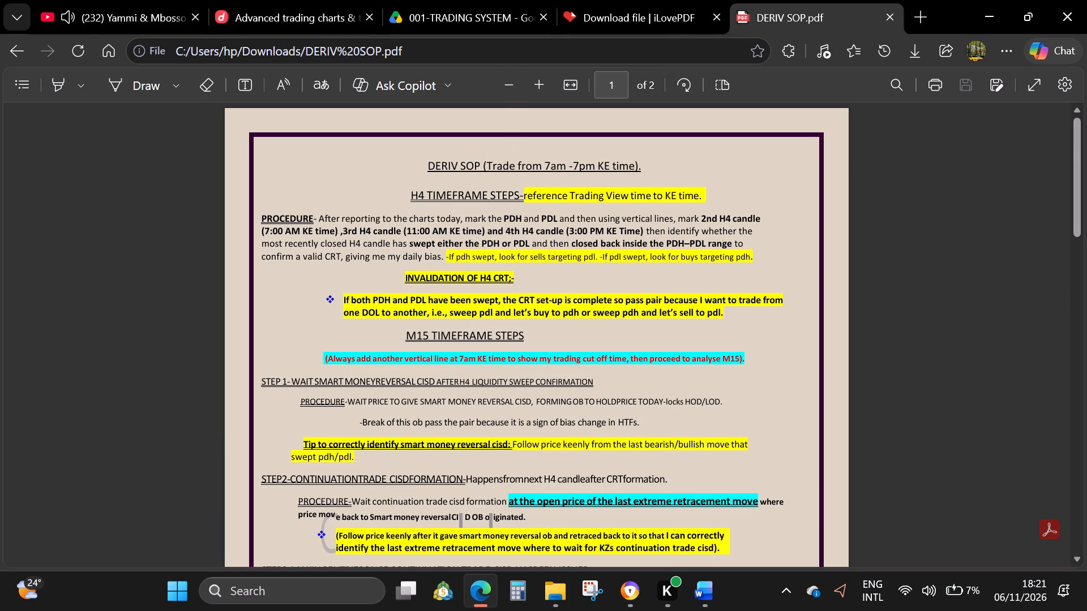
# Switch to Word and close the DERIV SOP document.
pyautogui.click(732, 601)
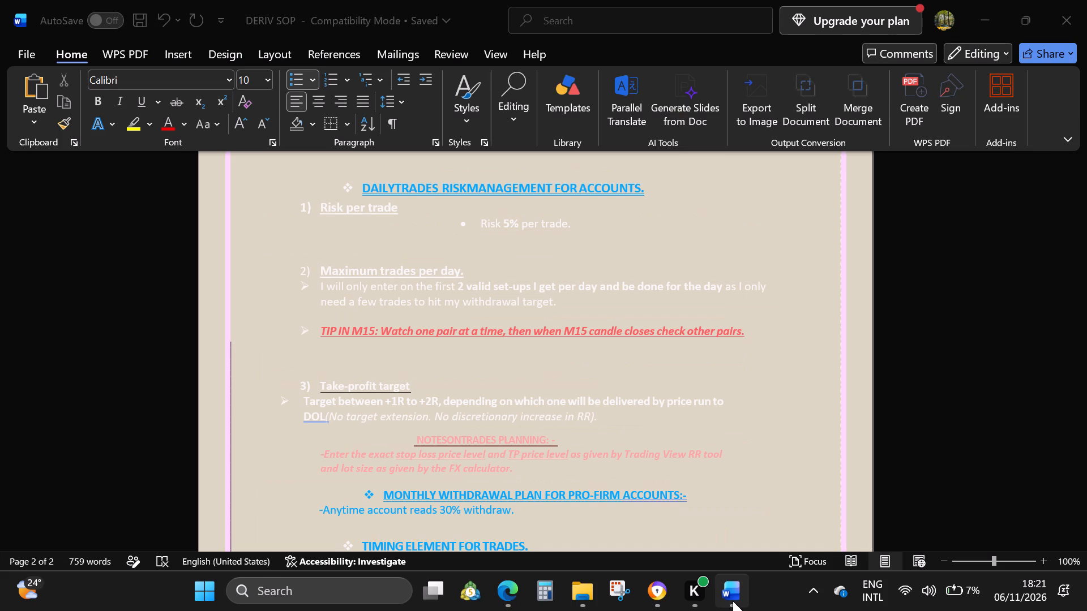
pyautogui.click(1051, 25)
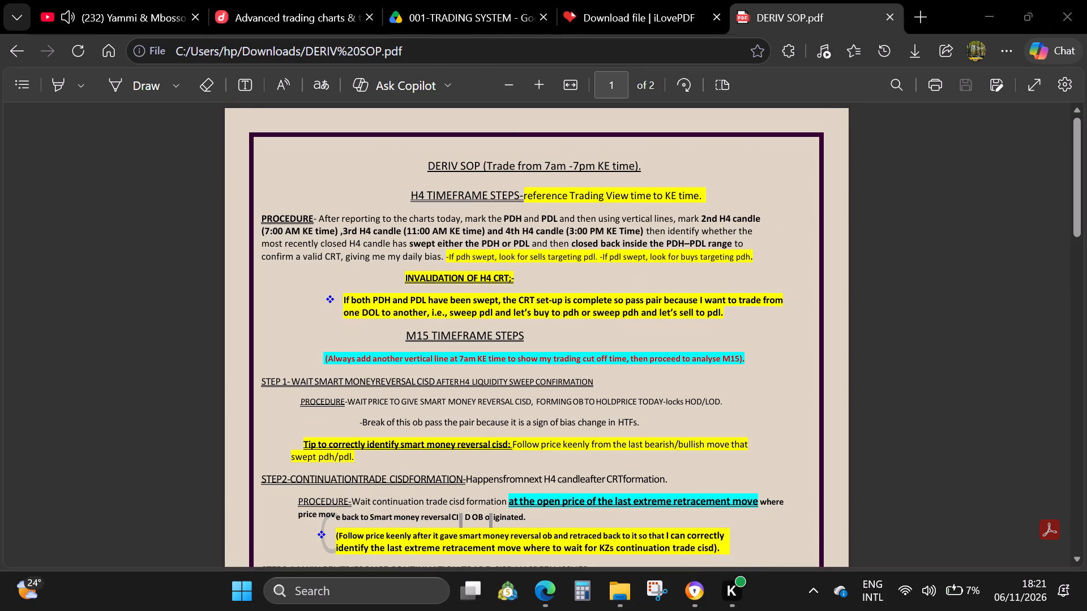
# Upload the DERIV SOP PDF from Downloads to the 001-TRADING SYSTEM folder in Google Drive as a new version of the existing file.
pyautogui.scroll(-3, 530, 384)
pyautogui.click(336, 0)
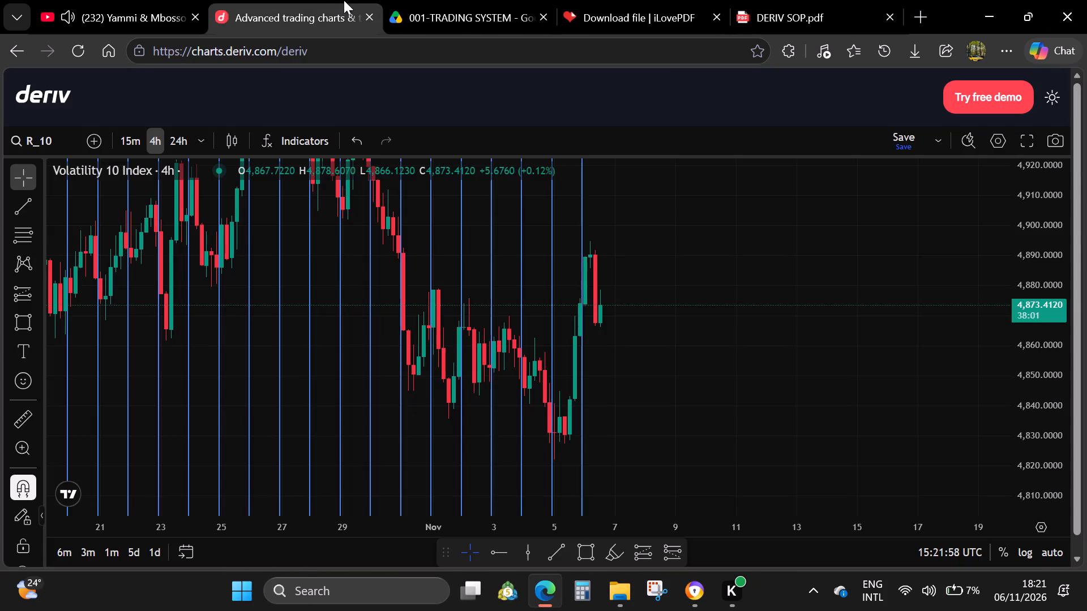
pyautogui.click(461, 0)
pyautogui.click(41, 145)
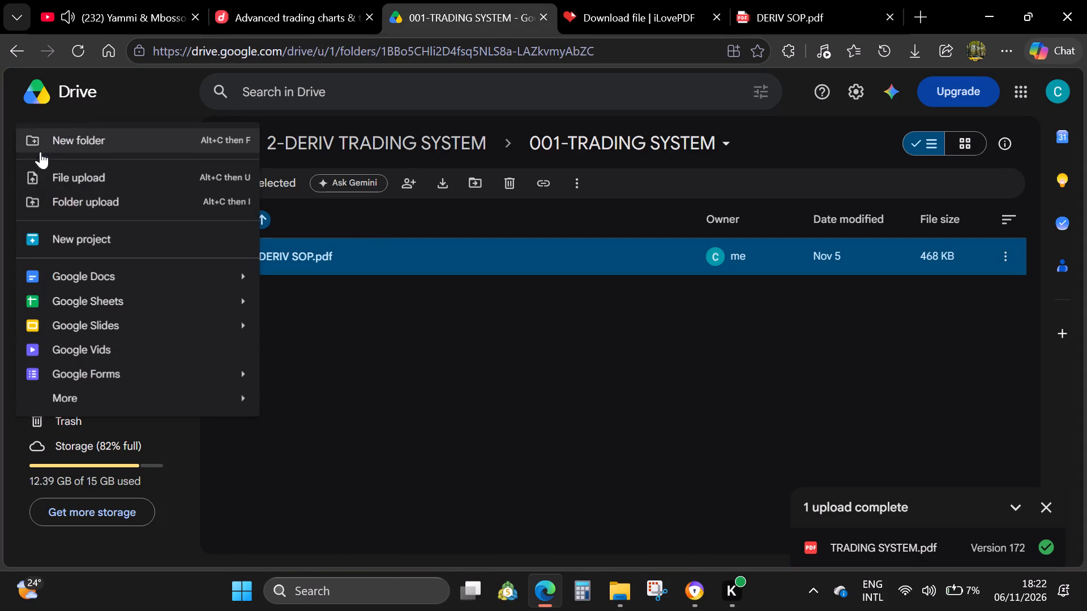
pyautogui.click(80, 177)
pyautogui.click(264, 152)
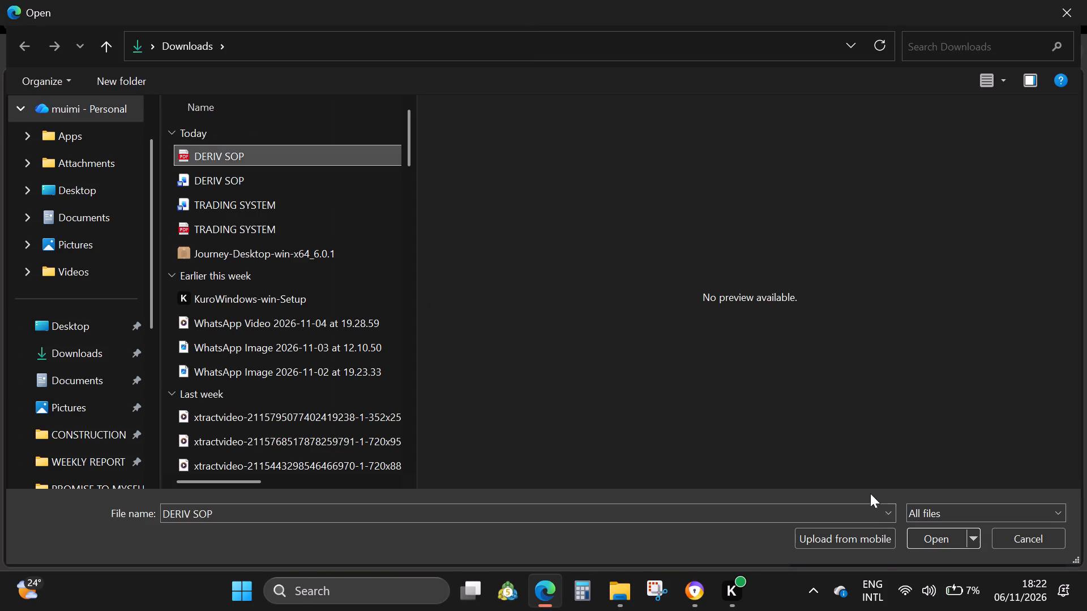
pyautogui.click(928, 532)
pyautogui.click(725, 393)
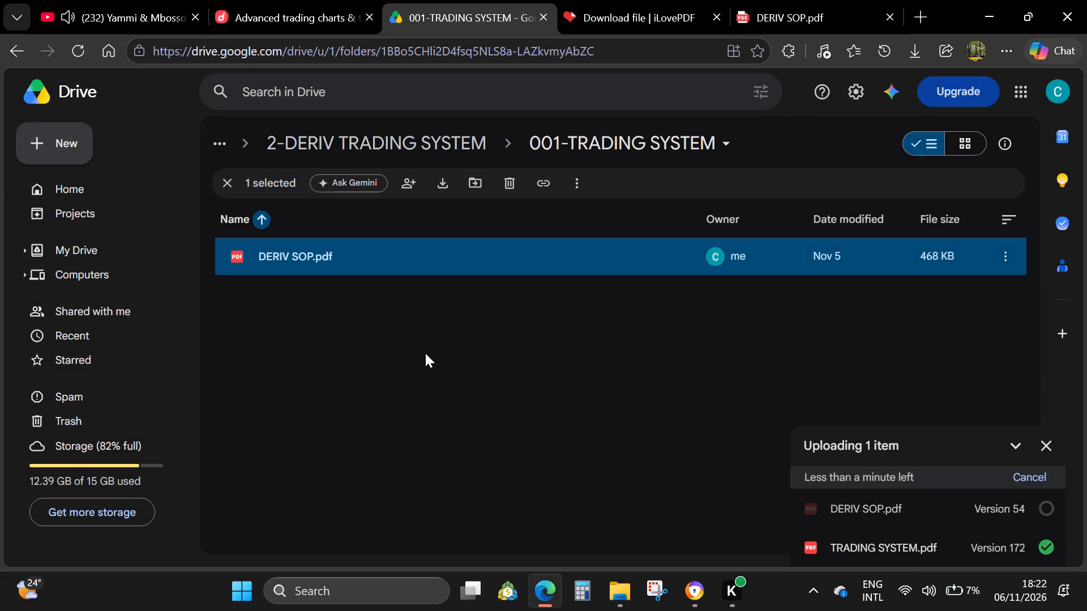
# Change the symbol on the Deriv 4-hour chart to Volatility 15 (1s) Index.
pyautogui.click(300, 0)
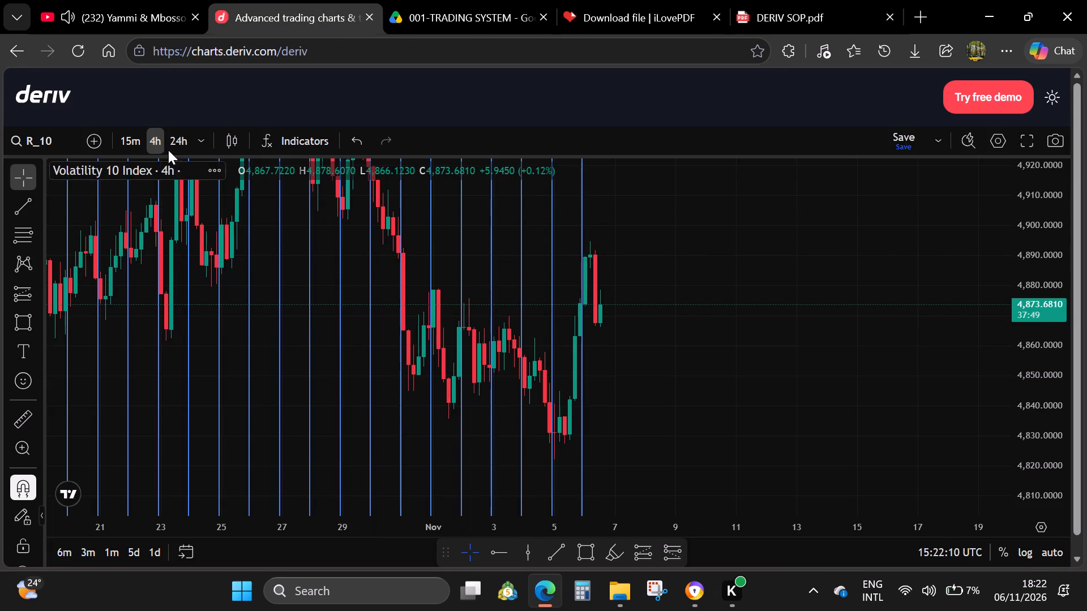
pyautogui.click(100, 170)
pyautogui.press('Delete')
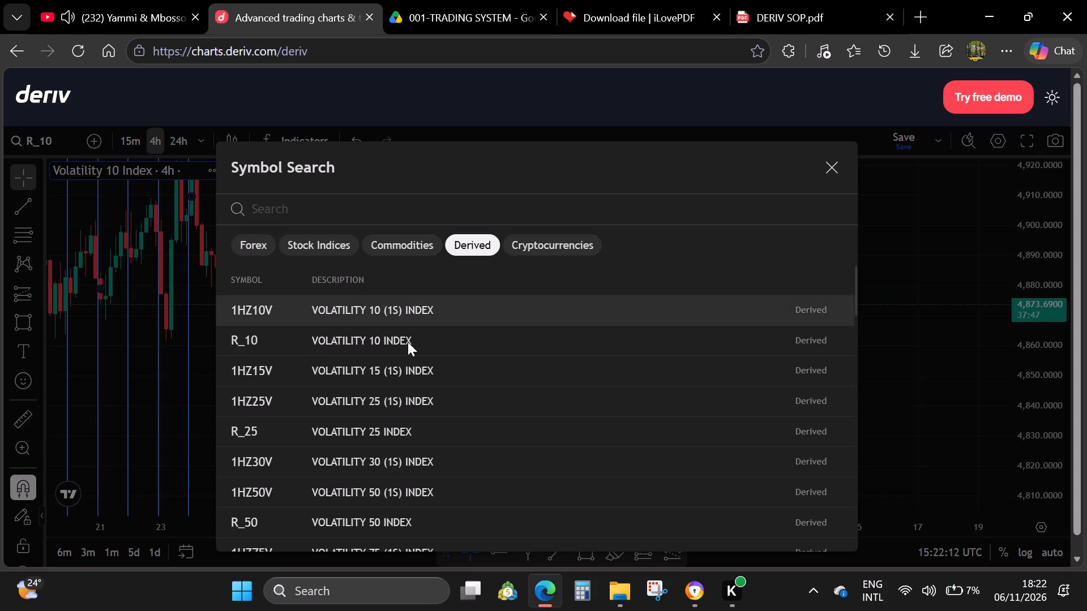
pyautogui.click(435, 364)
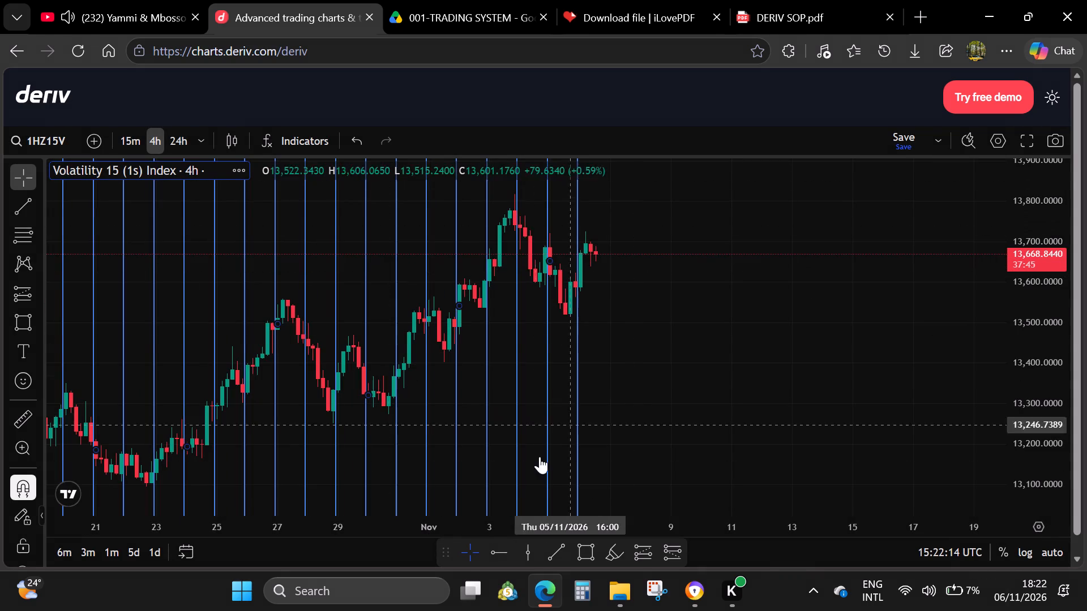
# Mark the previous day's high and low with horizontal rays at 13,720.1820 and 13,515.2400.
pyautogui.click(490, 549)
pyautogui.click(552, 233)
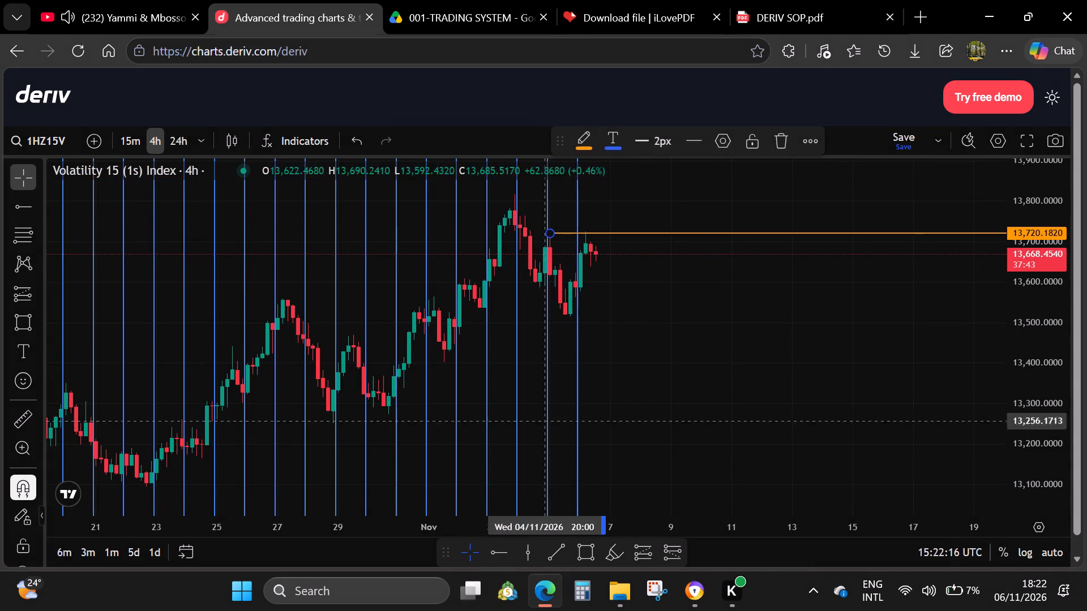
pyautogui.click(502, 552)
pyautogui.click(571, 324)
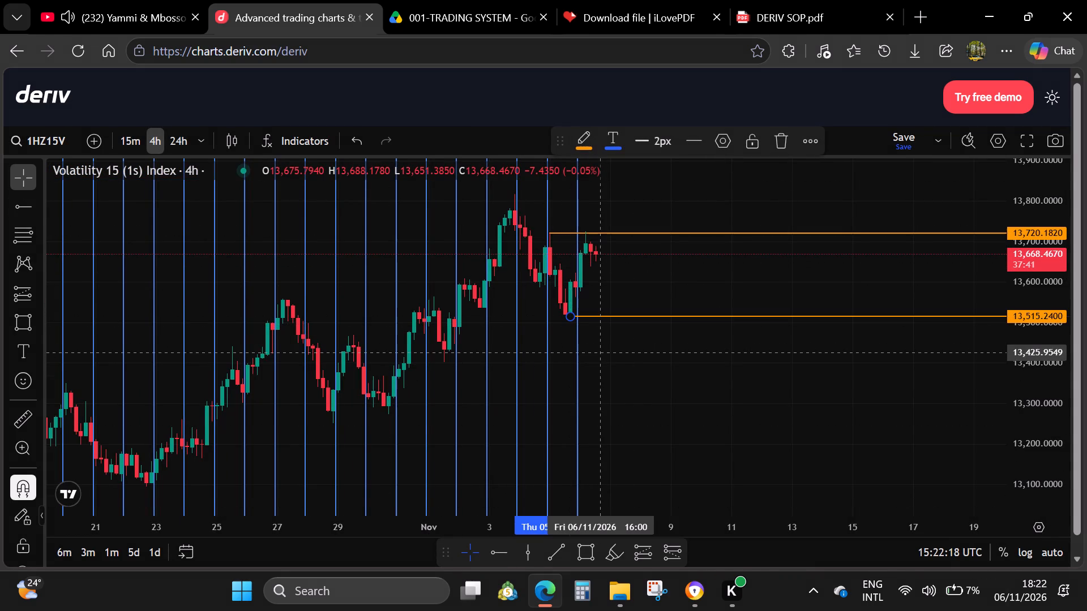
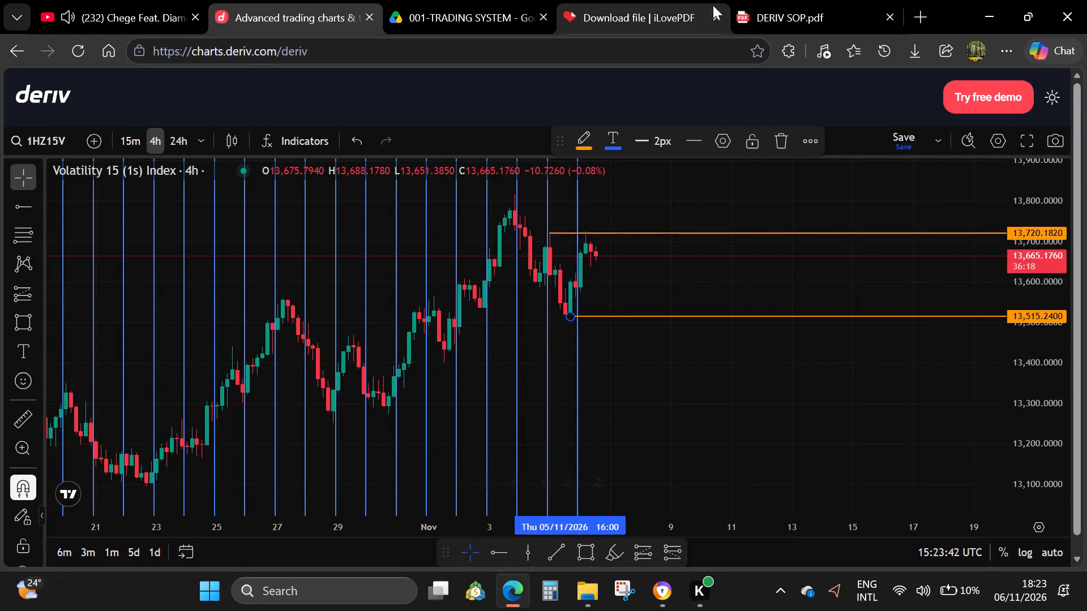
# Close the DERIV SOP.pdf document open in the browser.
pyautogui.click(803, 0)
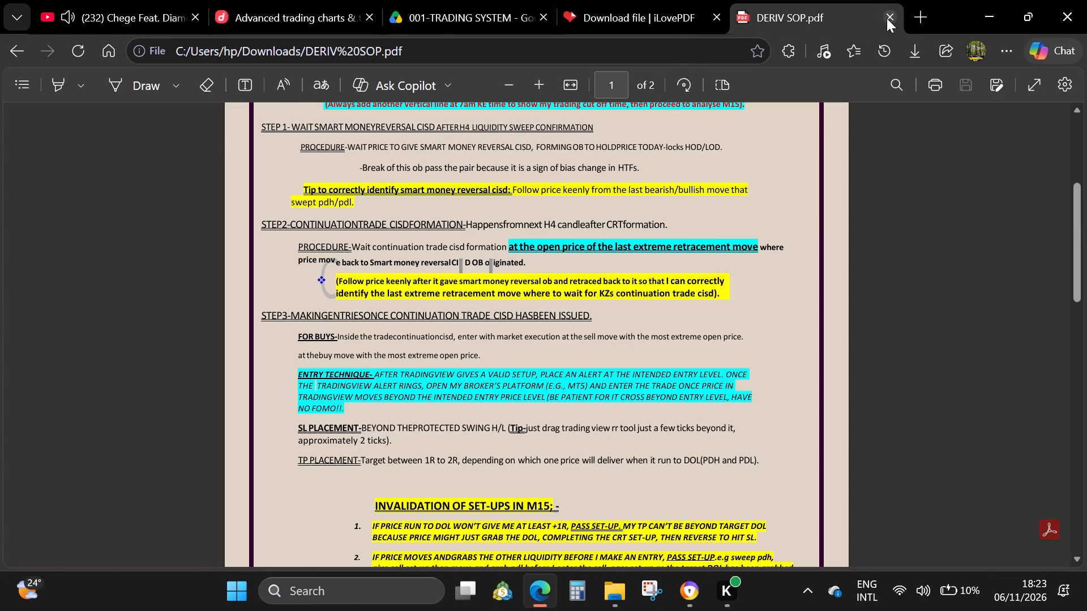
pyautogui.click(890, 18)
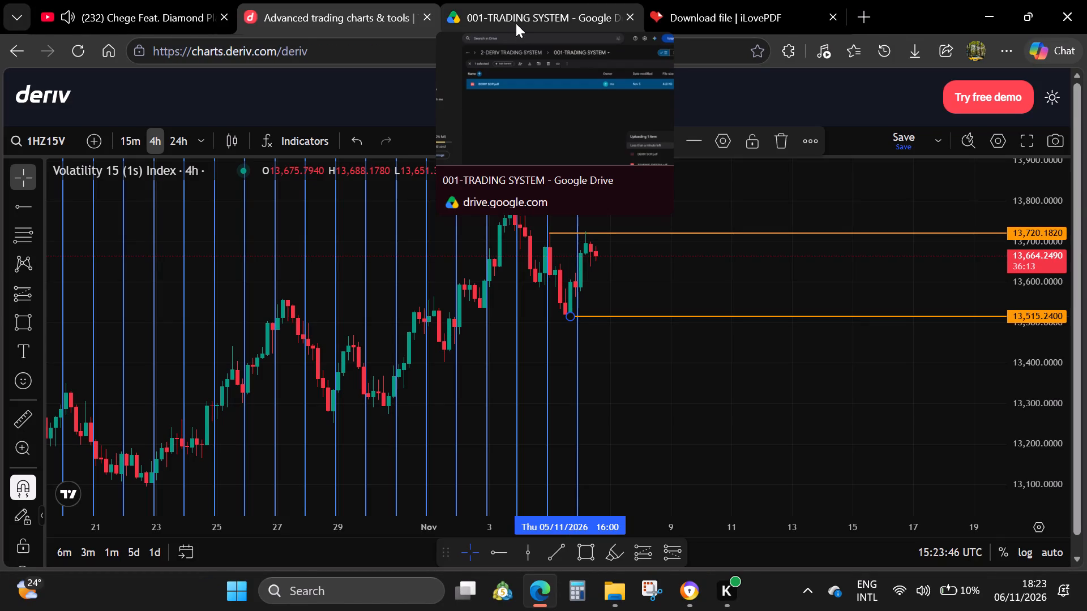
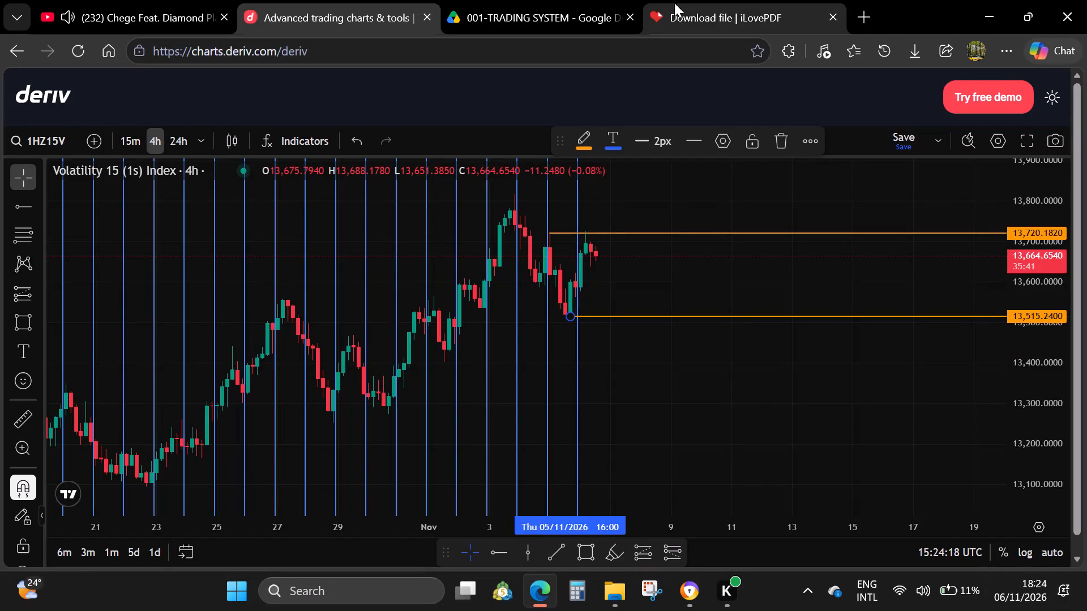
# Place a vertical line at Fri 06/11/2026 08:00 on the Volatility 15 (1s) Index 4h chart.
pyautogui.click(527, 553)
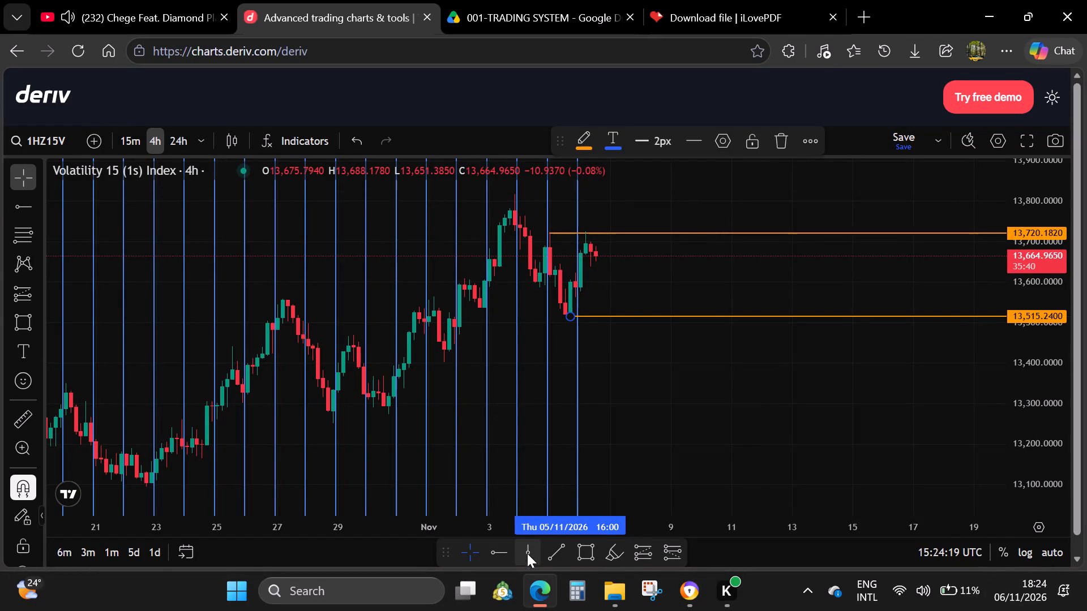
pyautogui.click(592, 311)
# Adjust the display brightness in the system's quick settings and return to the chart.
pyautogui.click(1027, 585)
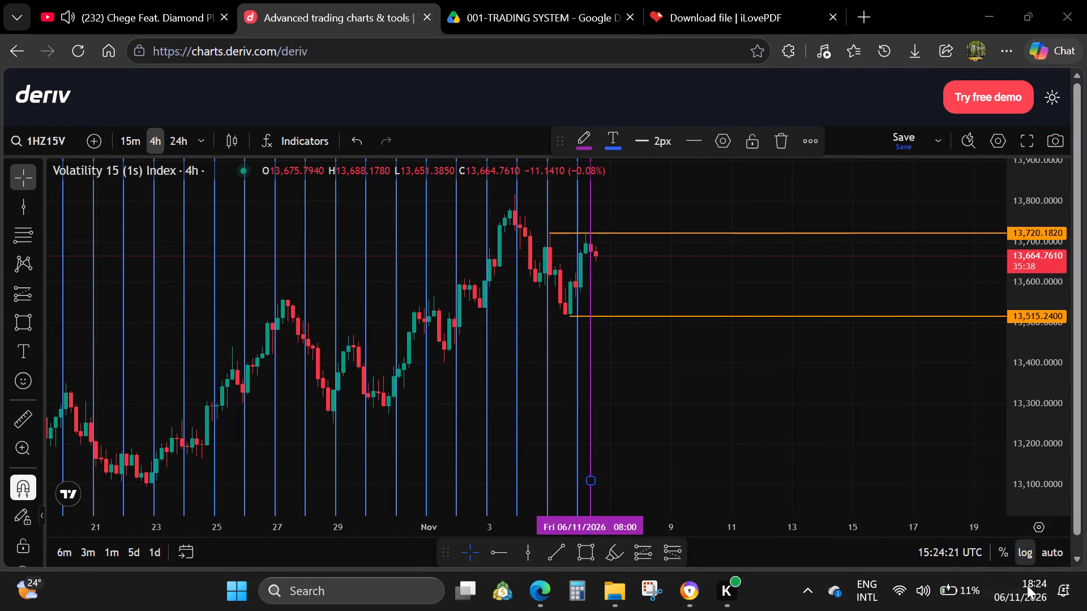
pyautogui.click(945, 593)
pyautogui.click(947, 441)
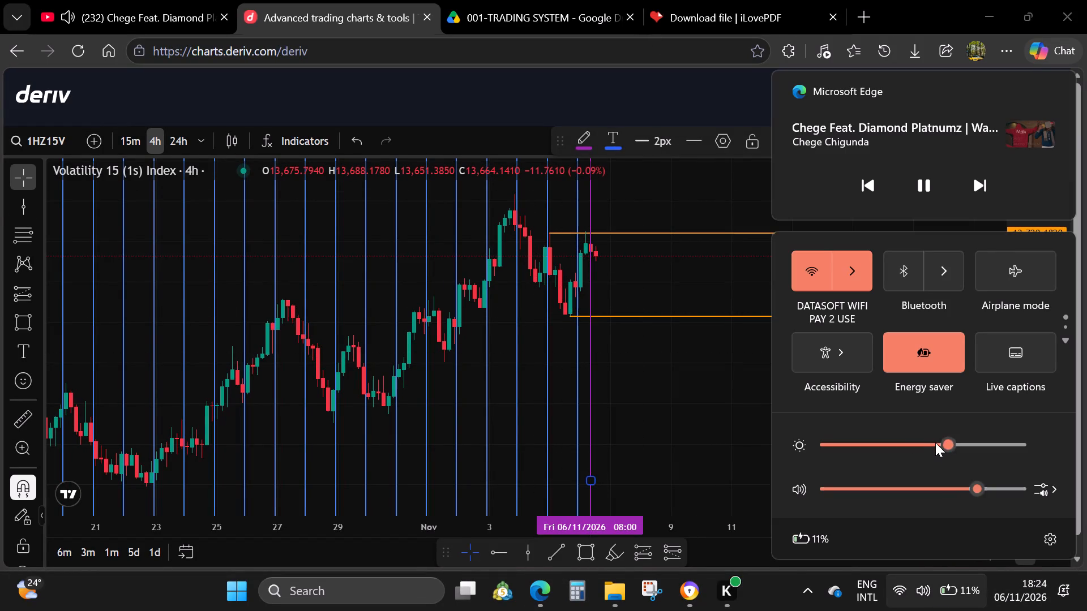
pyautogui.click(727, 390)
# Switch the Volatility 15 (1s) Index chart to the 15-minute timeframe.
pyautogui.click(130, 142)
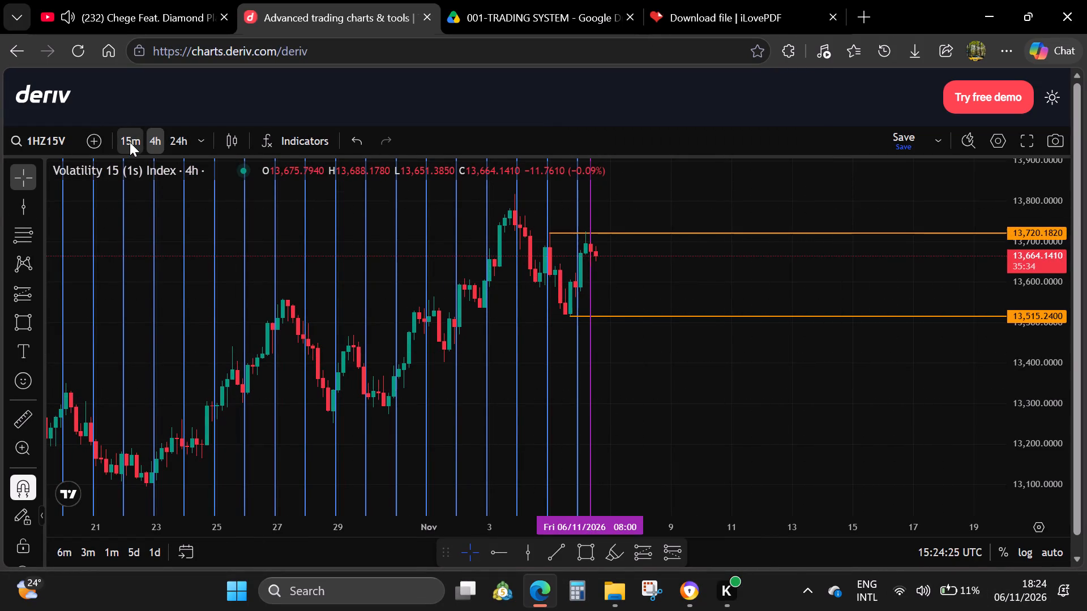
# Replace the iLovePDF download page with the TradingView chart, reached from the browser's home page.
pyautogui.click(769, 2)
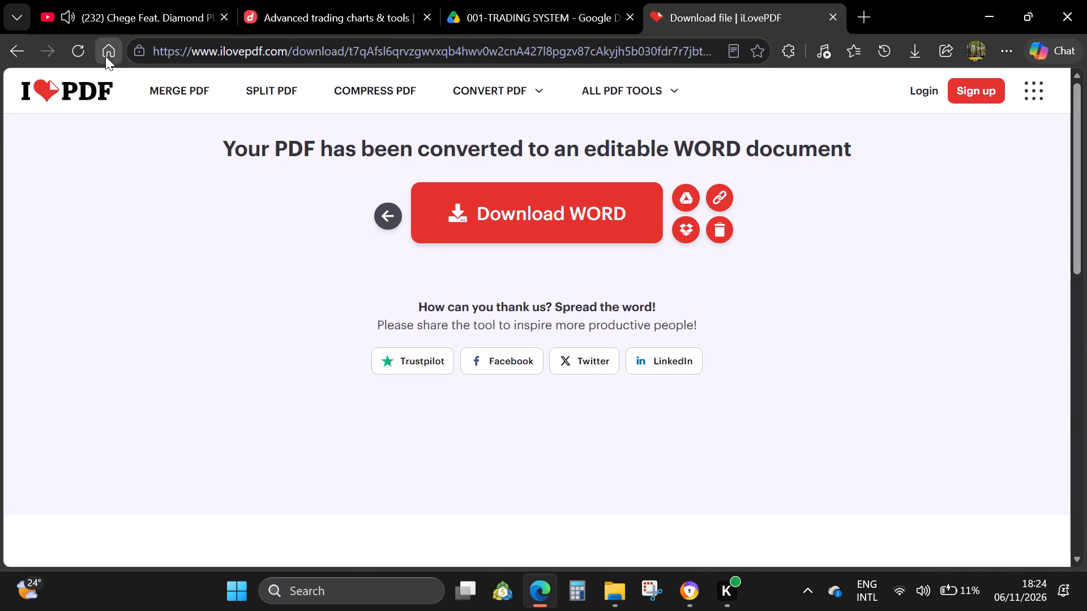
pyautogui.click(105, 56)
pyautogui.click(249, 236)
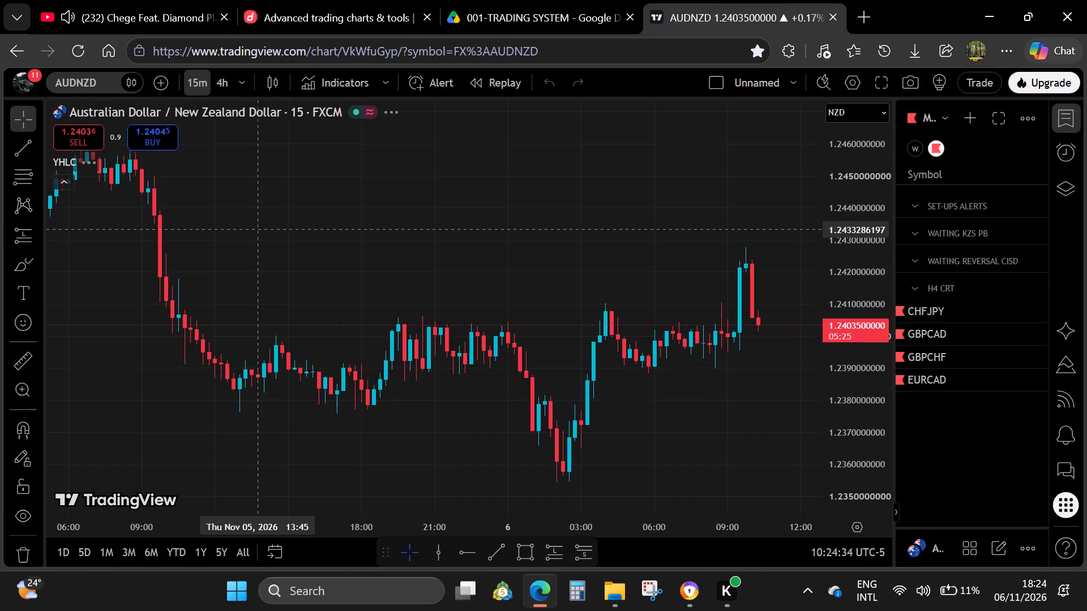
# Examine the 15-minute GBPCHF and GBPCAD charts from the H4 CRT watchlist section, including the marked reversal zones and trade notes.
pyautogui.click(944, 363)
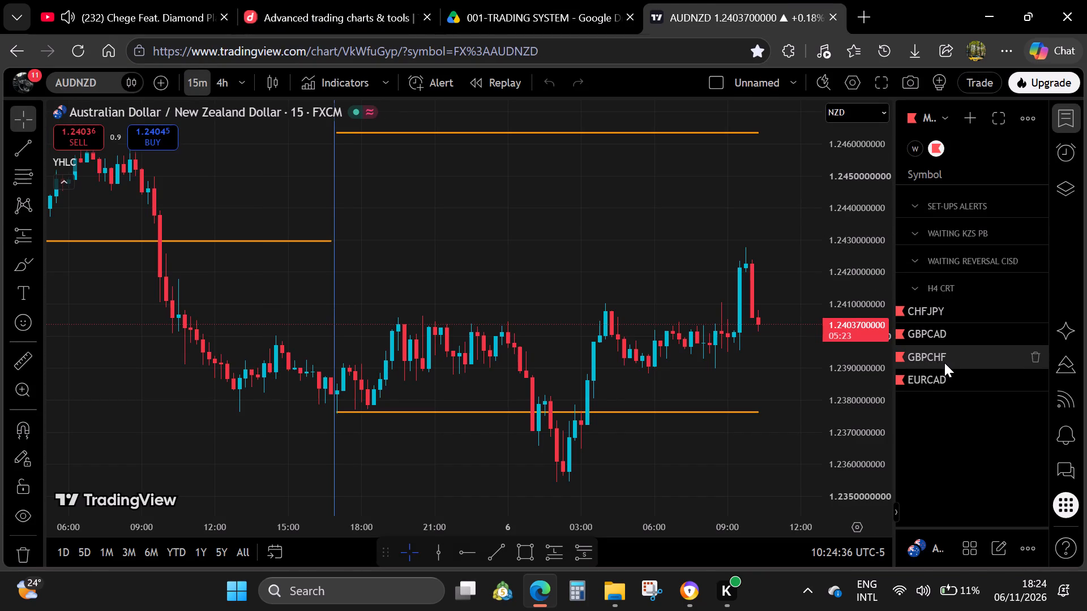
pyautogui.moveTo(613, 268); pyautogui.dragTo(477, 247)
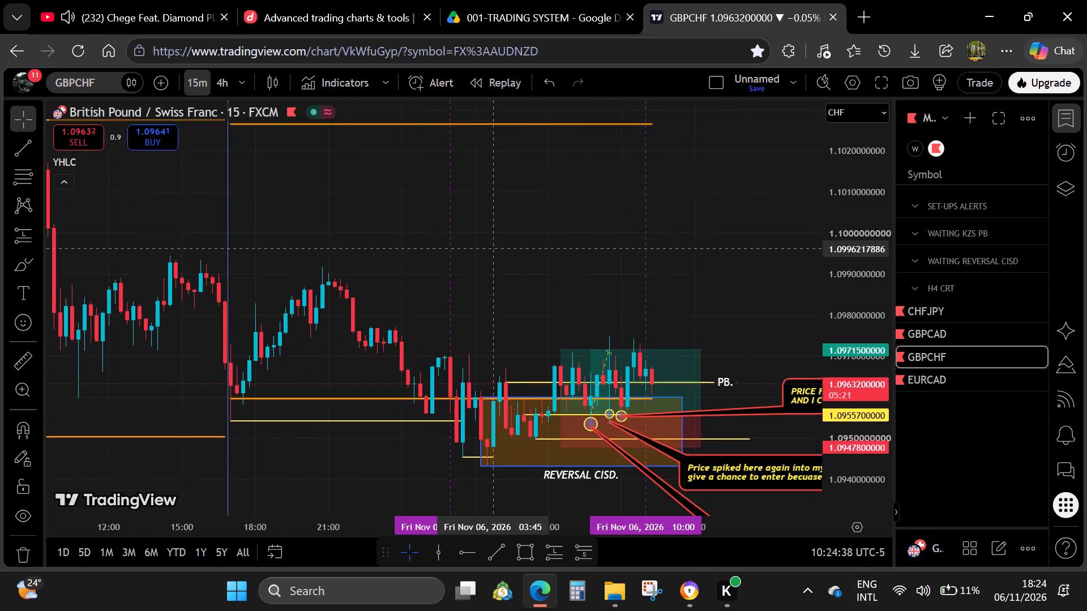
pyautogui.moveTo(477, 247); pyautogui.dragTo(465, 247)
pyautogui.click(508, 246)
pyautogui.moveTo(508, 246); pyautogui.dragTo(464, 243)
pyautogui.click(464, 243)
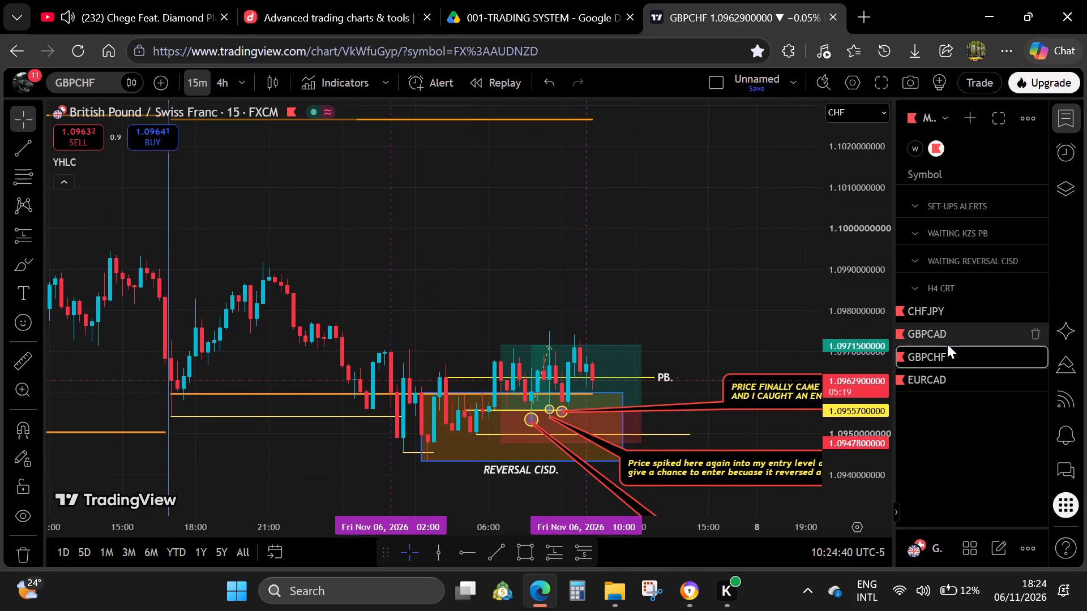
pyautogui.click(947, 341)
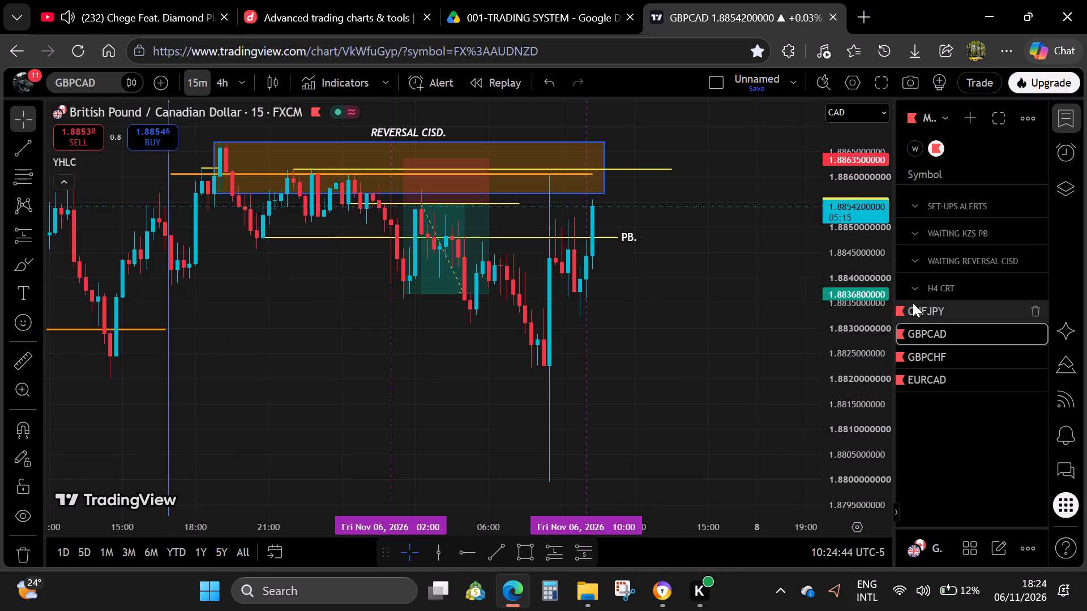
# Move GBPCAD and GBPCHF from the H4 CRT section to the SET-UPS ALERTS section of the watchlist.
pyautogui.moveTo(927, 332); pyautogui.dragTo(963, 242)
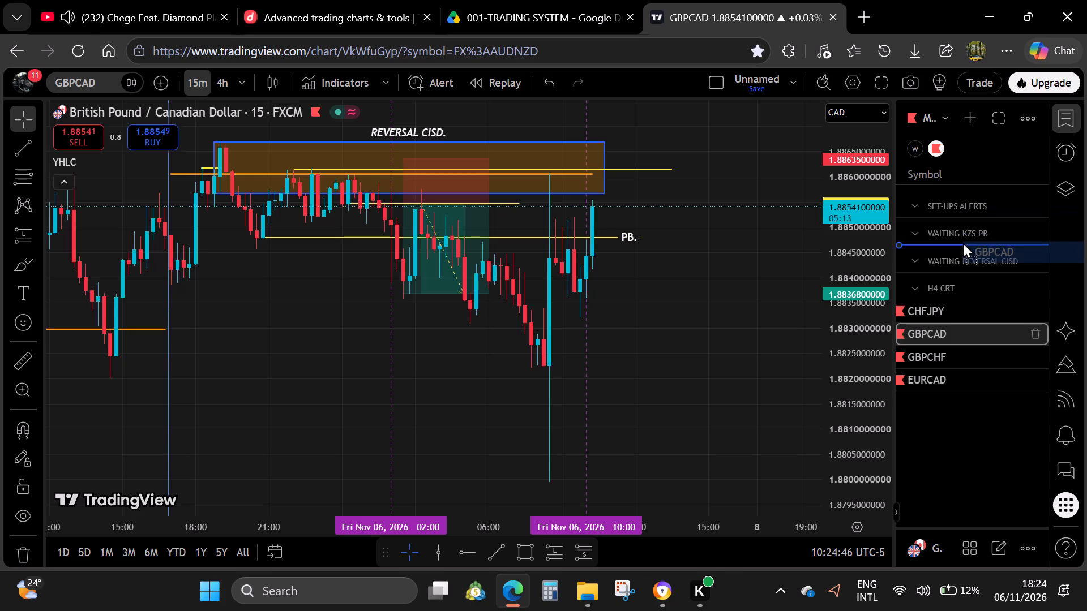
pyautogui.moveTo(963, 242); pyautogui.dragTo(958, 207)
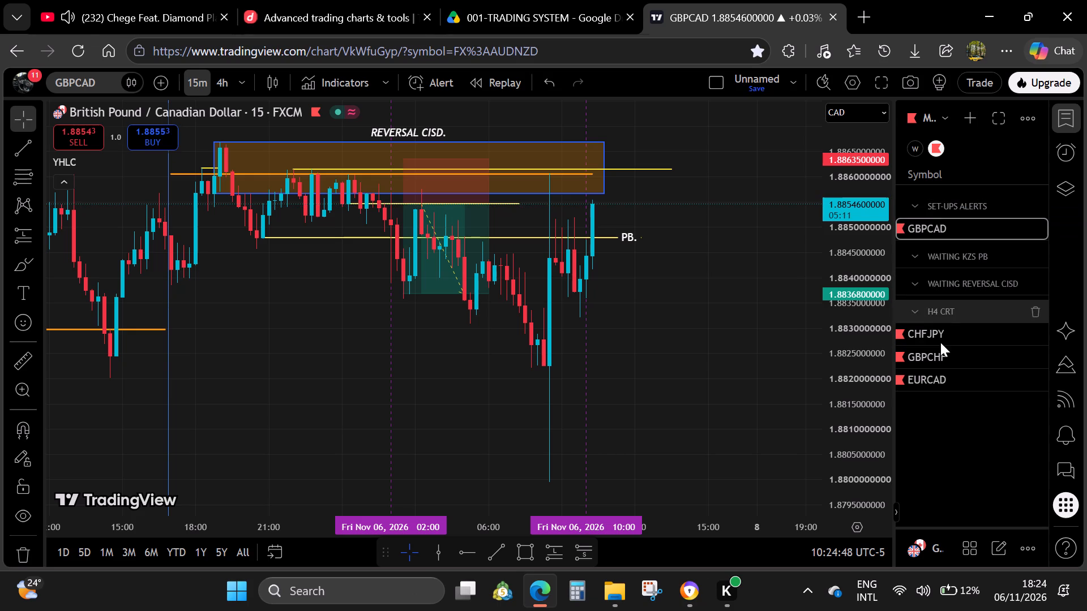
pyautogui.moveTo(939, 358); pyautogui.dragTo(963, 240)
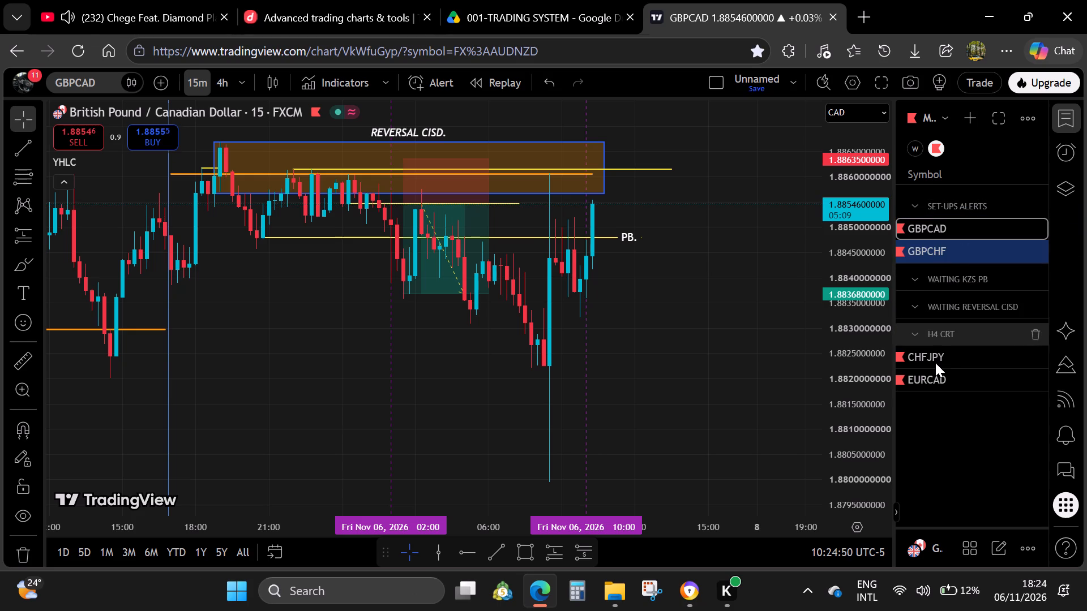
# Examine the CHFJPY and EURCAD charts from the watchlist, and recheck the GBPCHF chart.
pyautogui.click(935, 363)
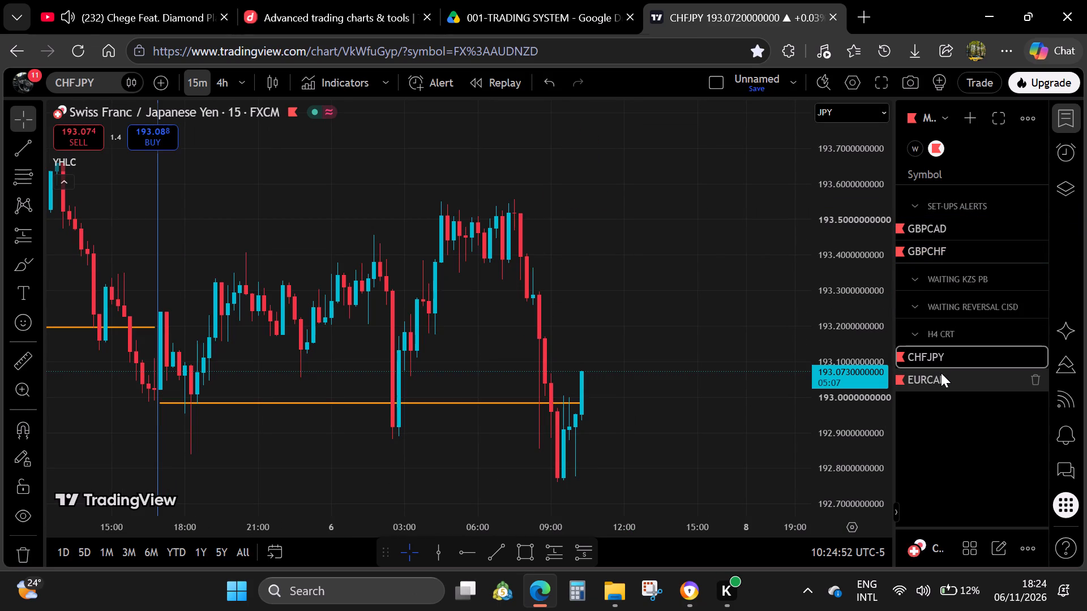
pyautogui.click(943, 375)
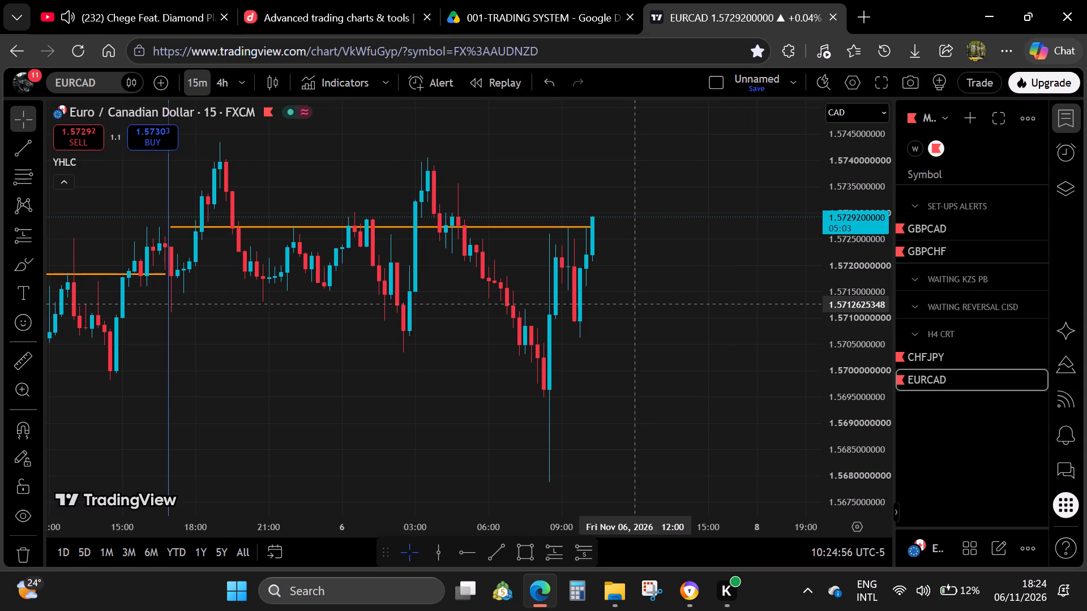
pyautogui.click(936, 252)
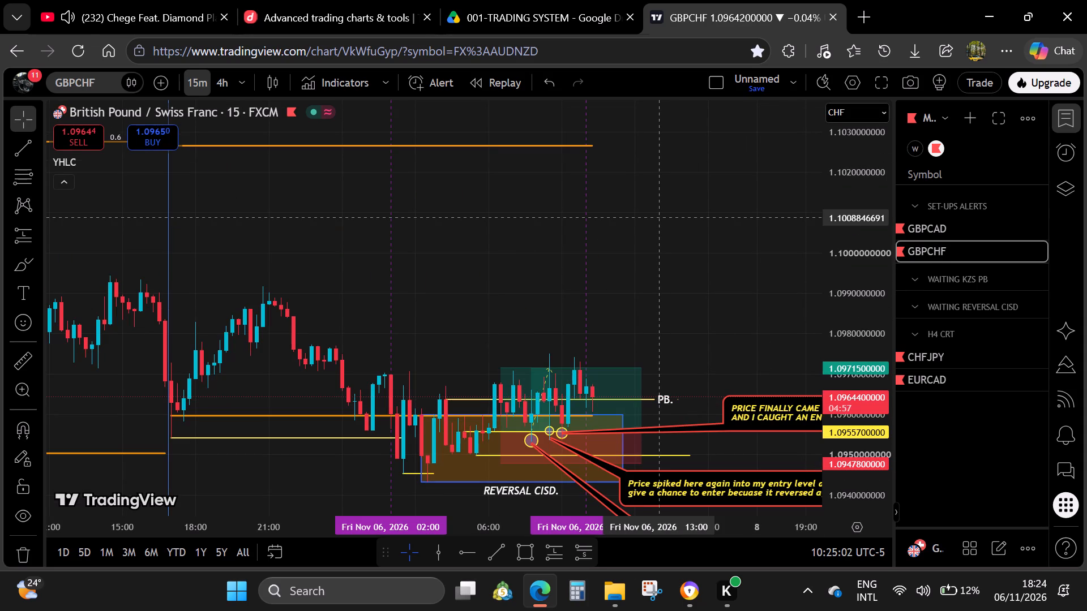
# Dismiss the completed uploads notice in the 001-TRADING SYSTEM folder on Google Drive.
pyautogui.click(498, 0)
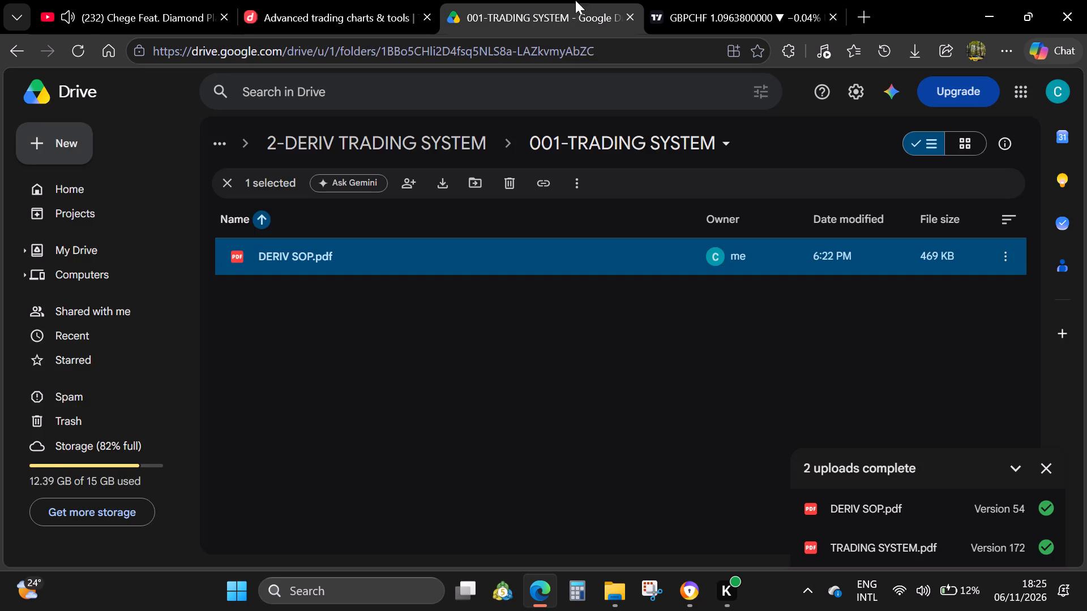
pyautogui.click(1050, 470)
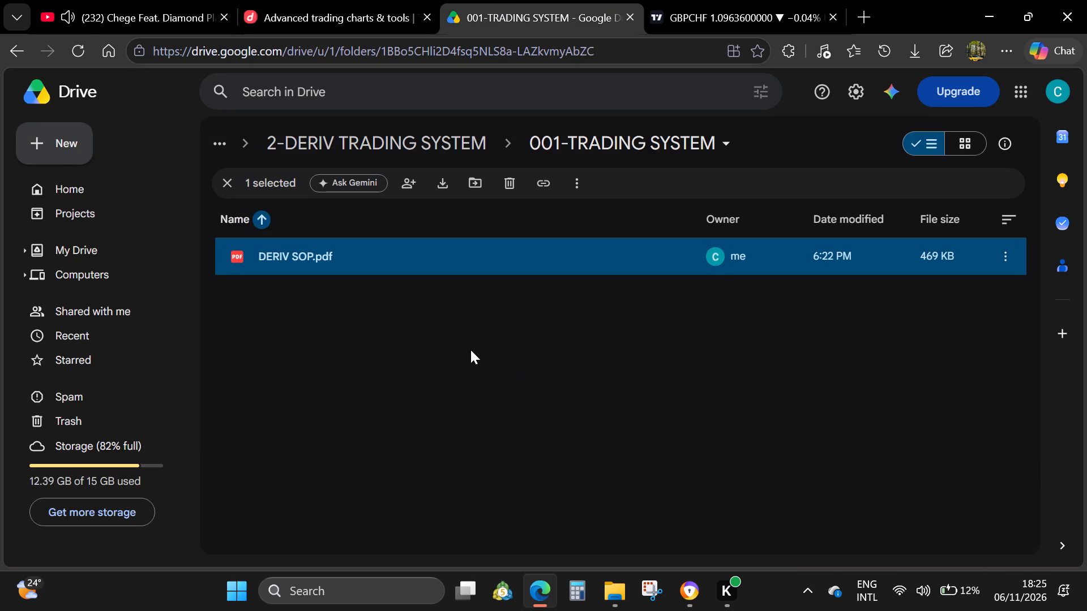
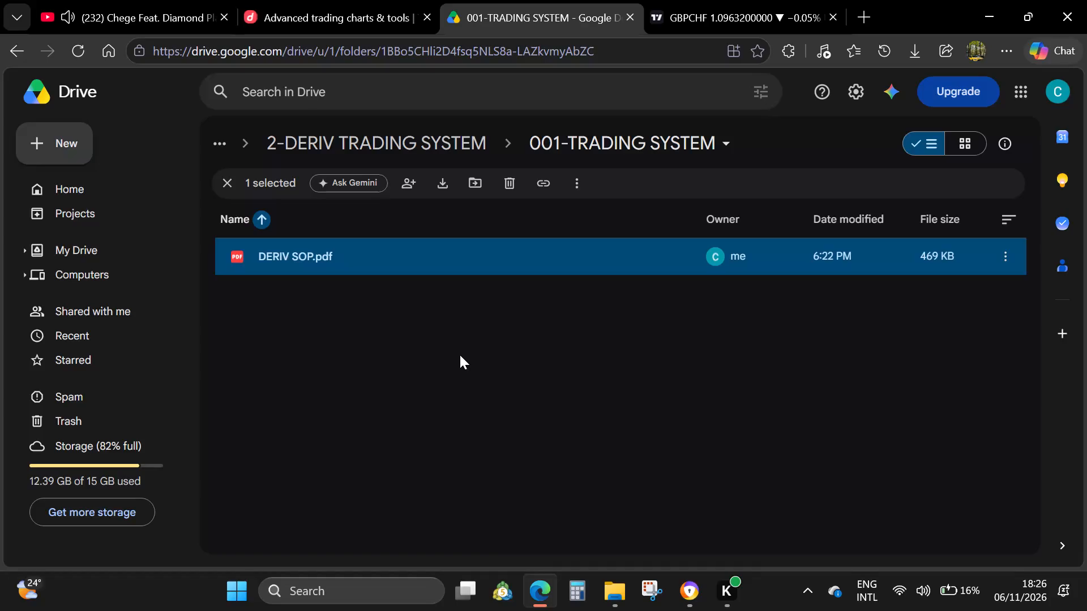
# Return to TradingView and re-examine the 15-minute GBPCHF chart around the reversal zone and its trade notes.
pyautogui.click(690, 0)
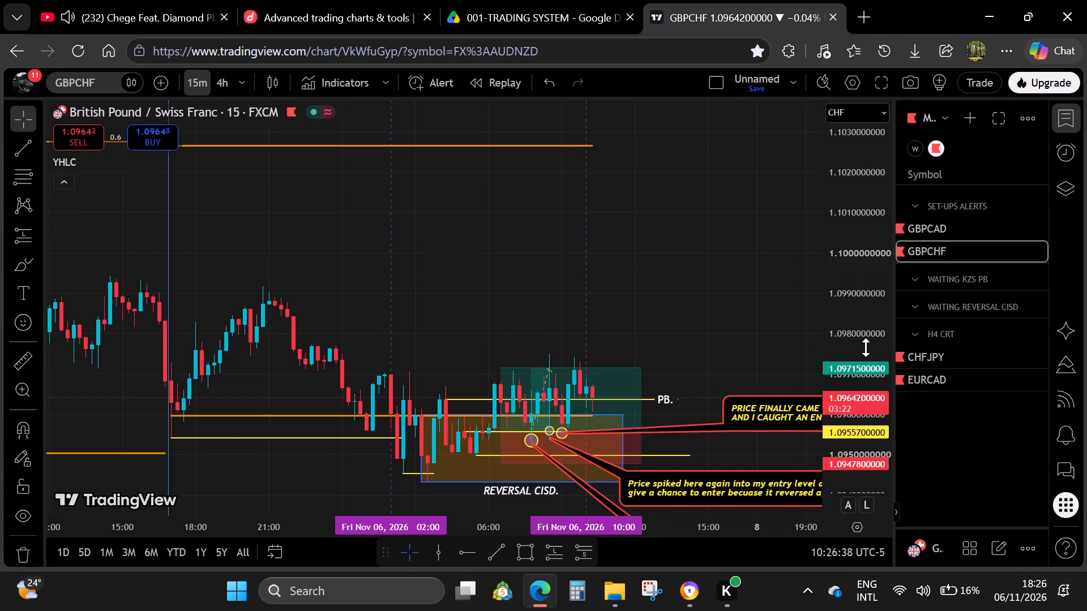
pyautogui.moveTo(752, 308); pyautogui.dragTo(734, 218)
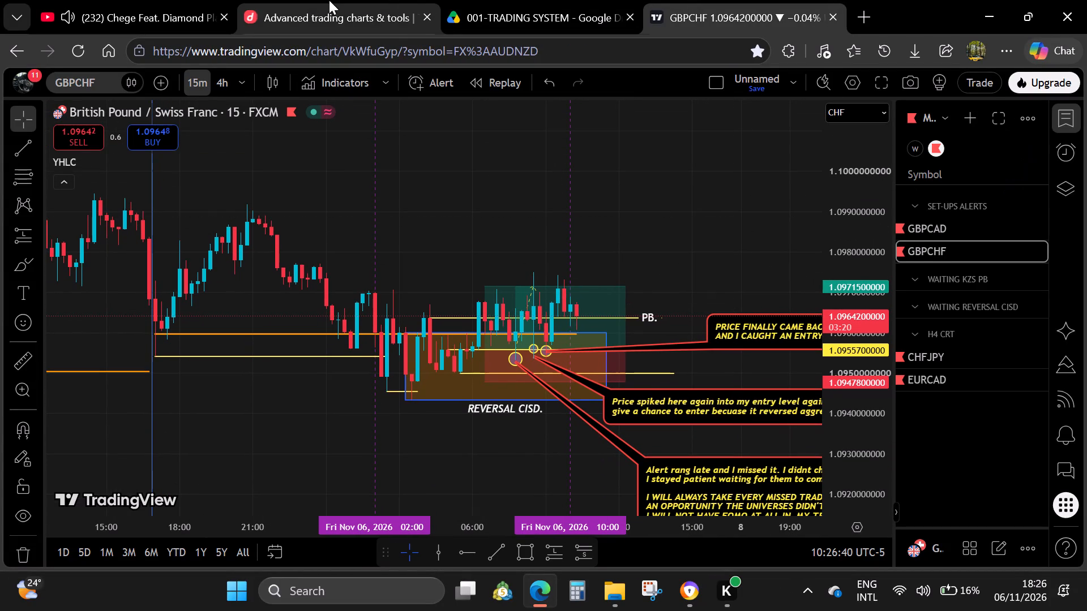
# Switch to YouTube and play the Kimbelembele video by Samkistar from the mix playlist.
pyautogui.click(118, 0)
pyautogui.scroll(-1, 901, 502)
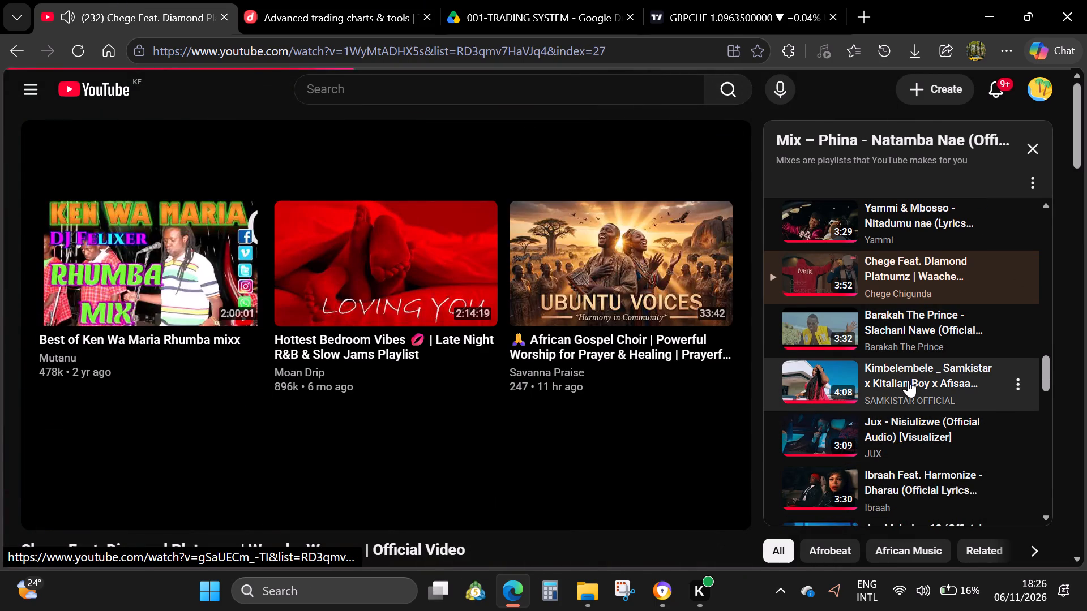
pyautogui.click(908, 380)
# Lower the system sound volume.
pyautogui.click(927, 595)
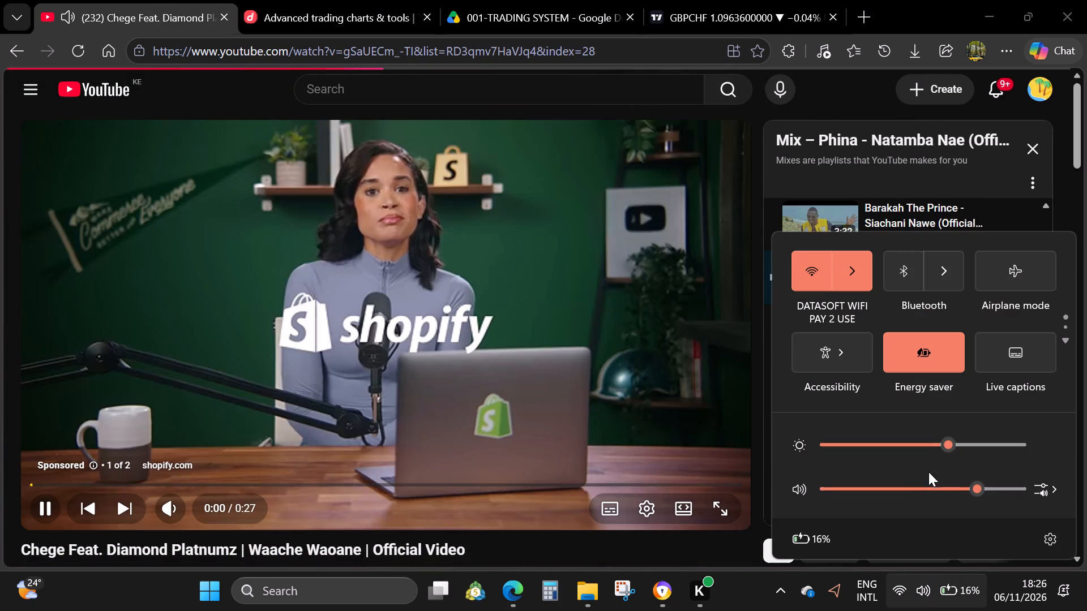
pyautogui.click(938, 482)
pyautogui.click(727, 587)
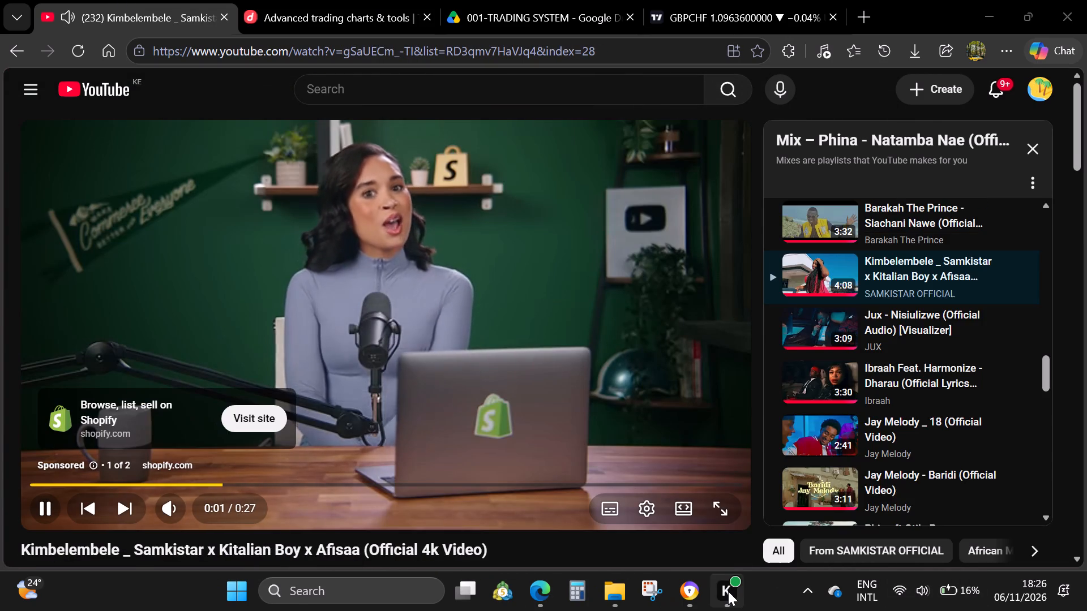
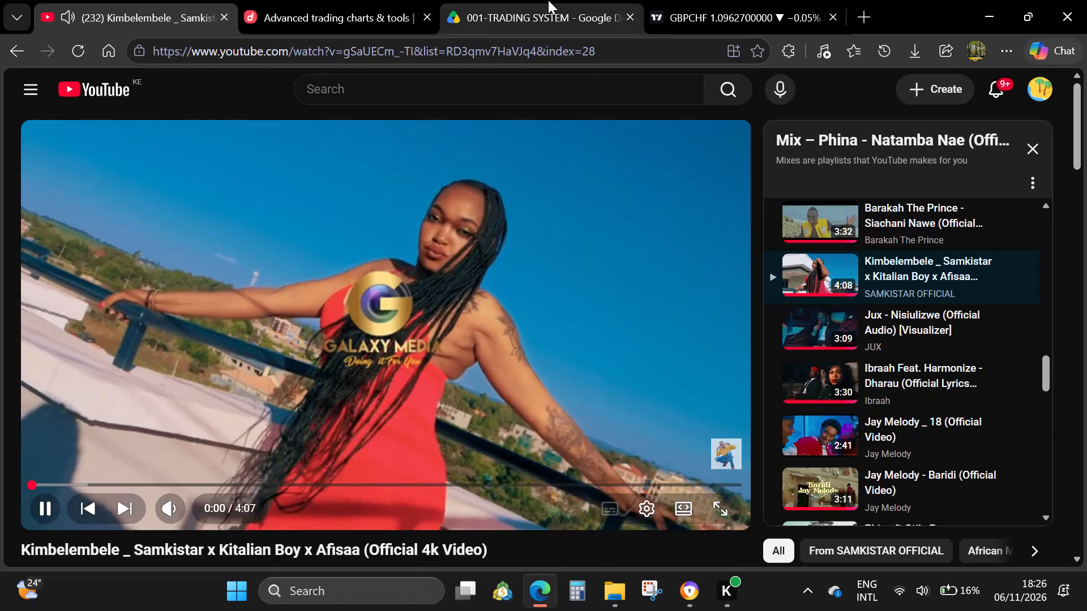
# Switch to the TradingView GBPCHF chart and hide the watchlist to widen the chart.
pyautogui.click(704, 0)
pyautogui.click(1064, 113)
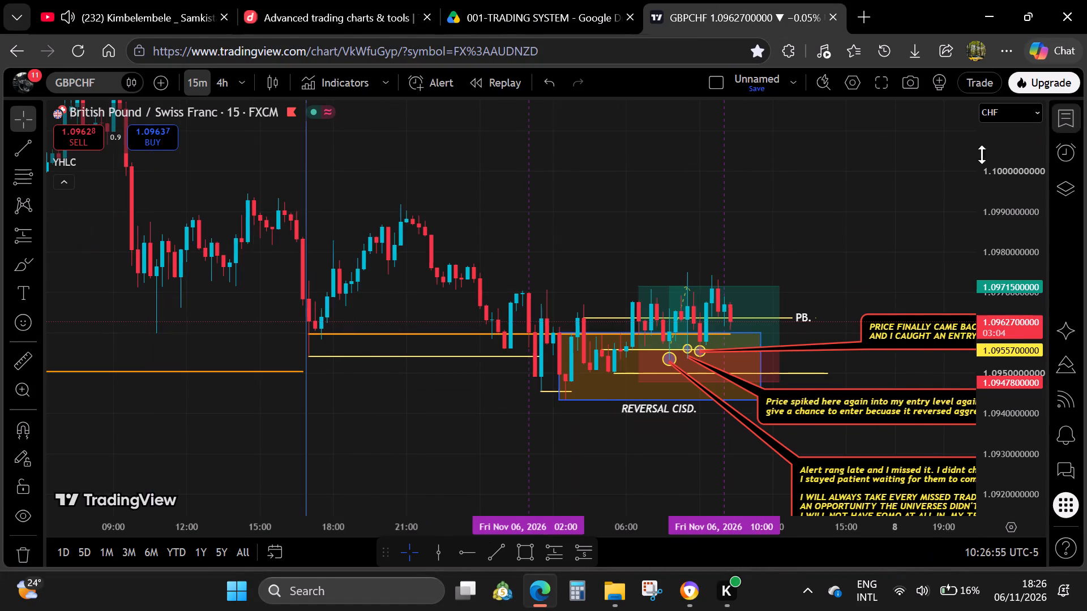
# Move the late-alert note and the 8:30AM price-spike note callouts slightly closer to the reversal zone.
pyautogui.moveTo(878, 248); pyautogui.dragTo(679, 172)
pyautogui.moveTo(832, 438); pyautogui.dragTo(794, 421)
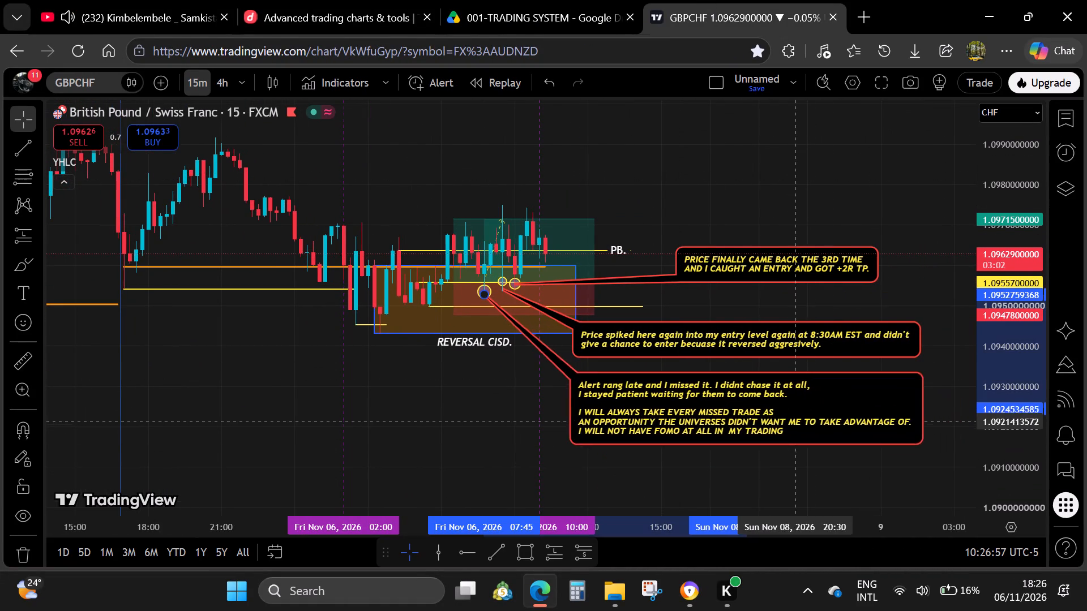
pyautogui.moveTo(794, 421); pyautogui.dragTo(780, 423)
pyautogui.moveTo(823, 347); pyautogui.dragTo(805, 355)
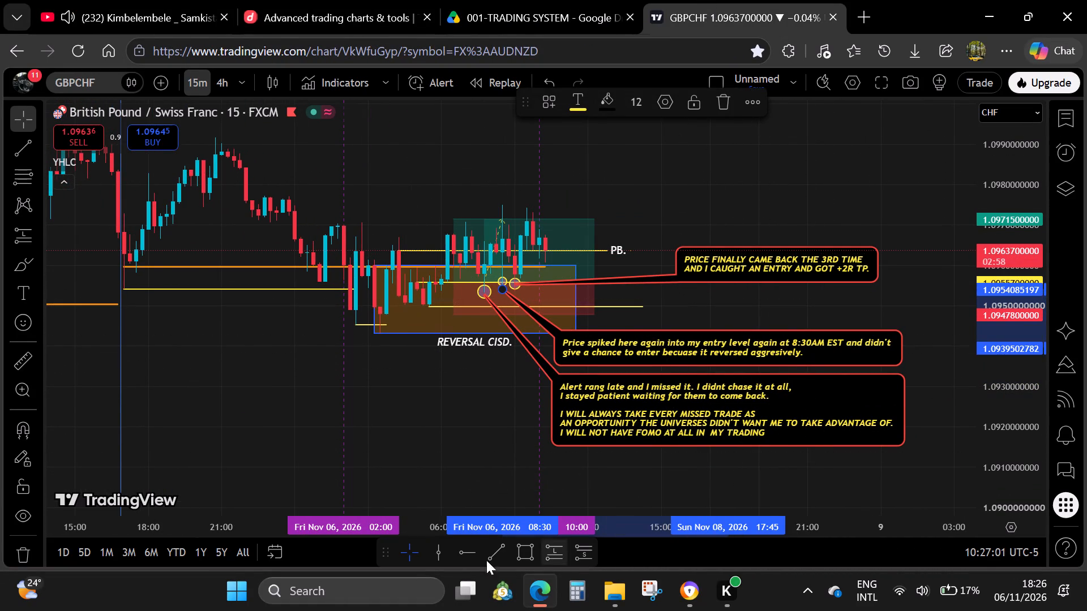
# Draw a near-horizontal trendline along the top of the long position at about 1.09716 and label it "+2R.".
pyautogui.click(500, 545)
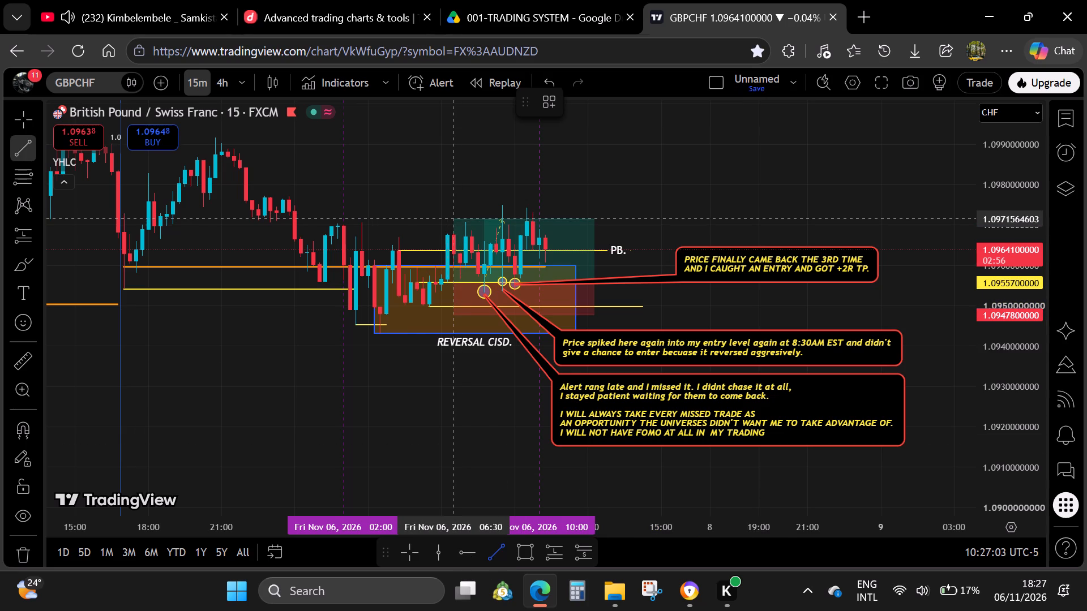
pyautogui.click(451, 218)
pyautogui.keyDown('shift'); pyautogui.click(620, 222); pyautogui.keyUp('shift')
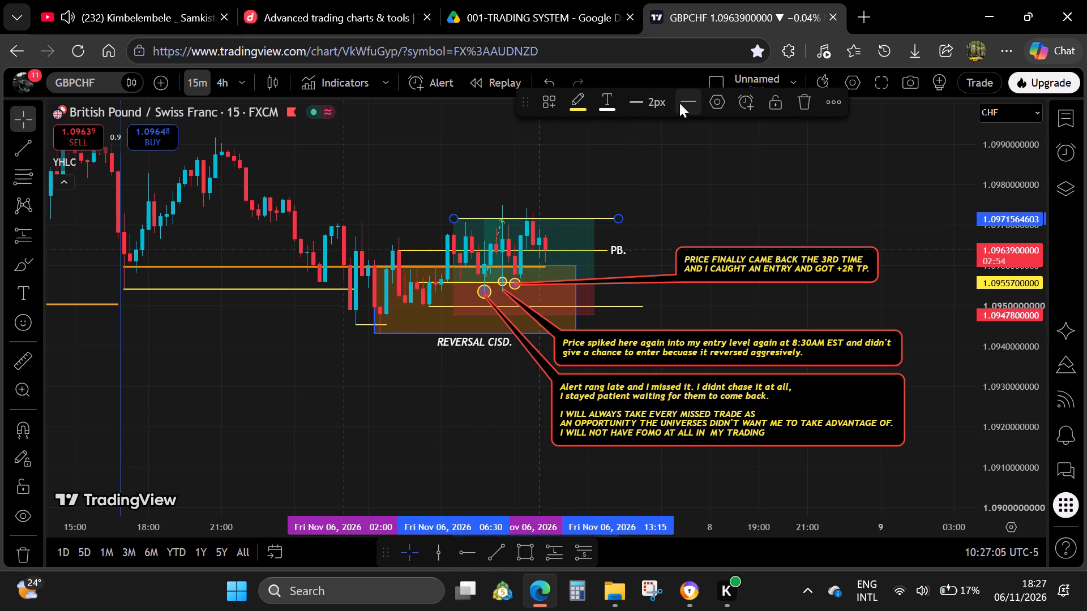
pyautogui.click(720, 102)
pyautogui.click(500, 330)
pyautogui.write('+2R.')
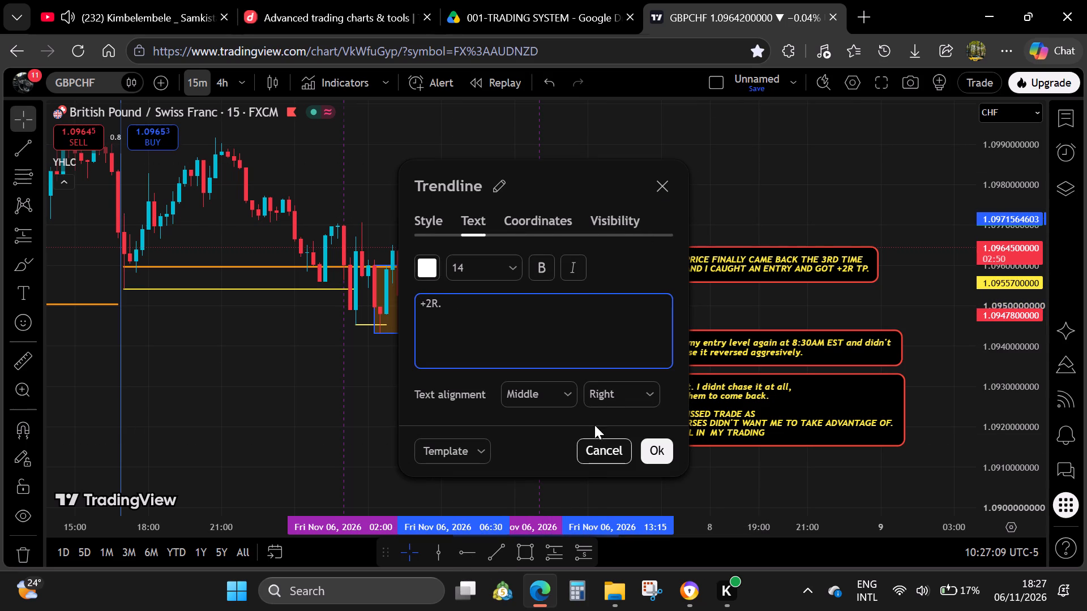
pyautogui.click(665, 450)
pyautogui.click(731, 168)
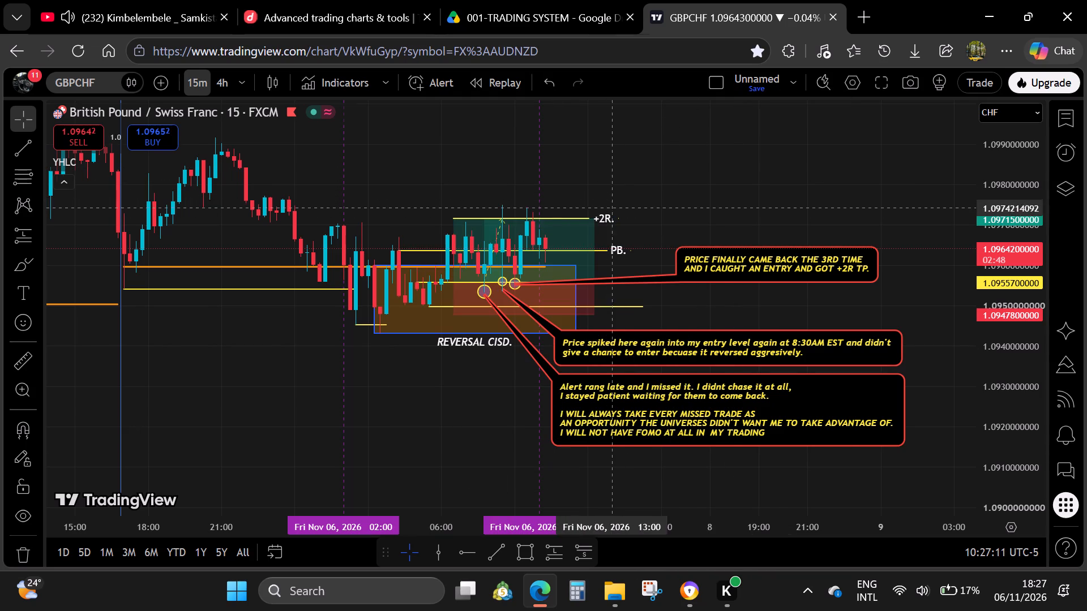
# Extend the +2R. line slightly at both ends so it spans 06:15 to 13:30 on Nov 06.
pyautogui.moveTo(617, 219); pyautogui.dragTo(627, 221)
pyautogui.click(705, 192)
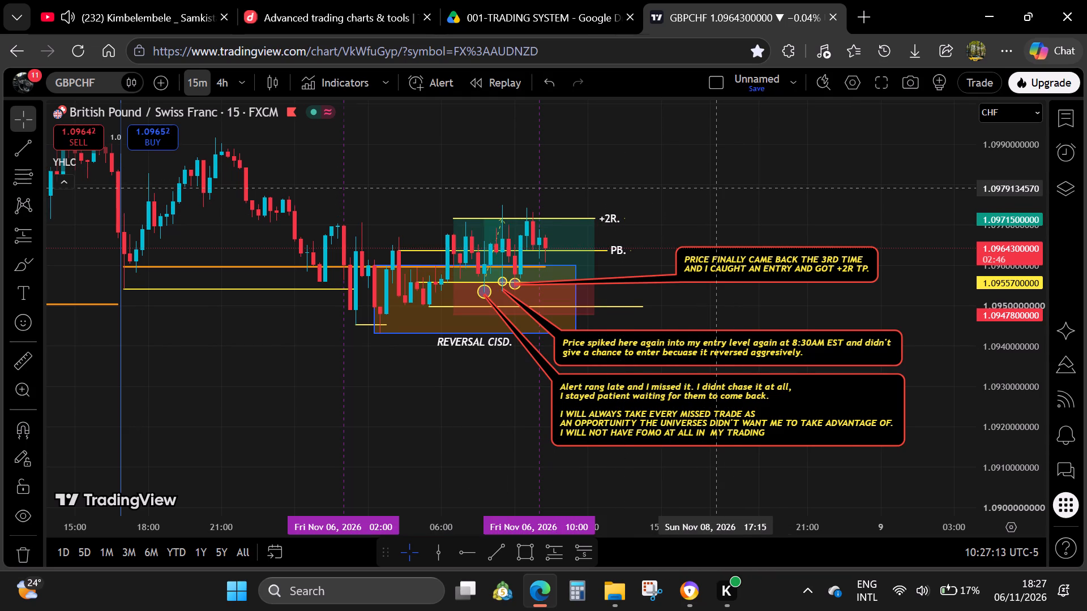
pyautogui.click(628, 220)
pyautogui.moveTo(452, 219); pyautogui.dragTo(446, 214)
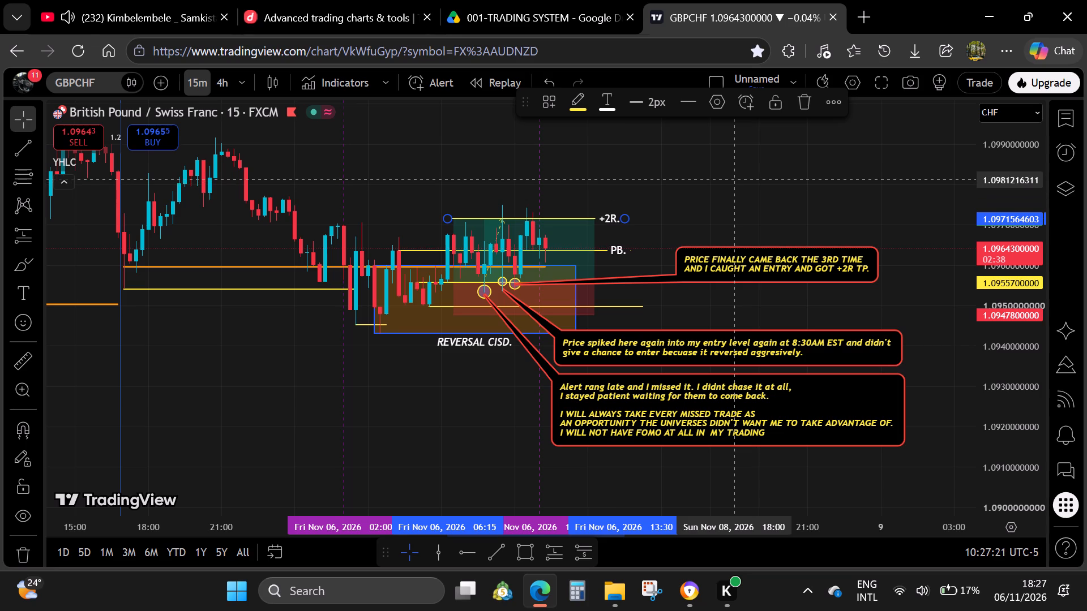
# Insert "because of news" after "8:30AM EST" in the price-spike note and rewrap its text onto two lines.
pyautogui.moveTo(695, 170); pyautogui.dragTo(749, 177)
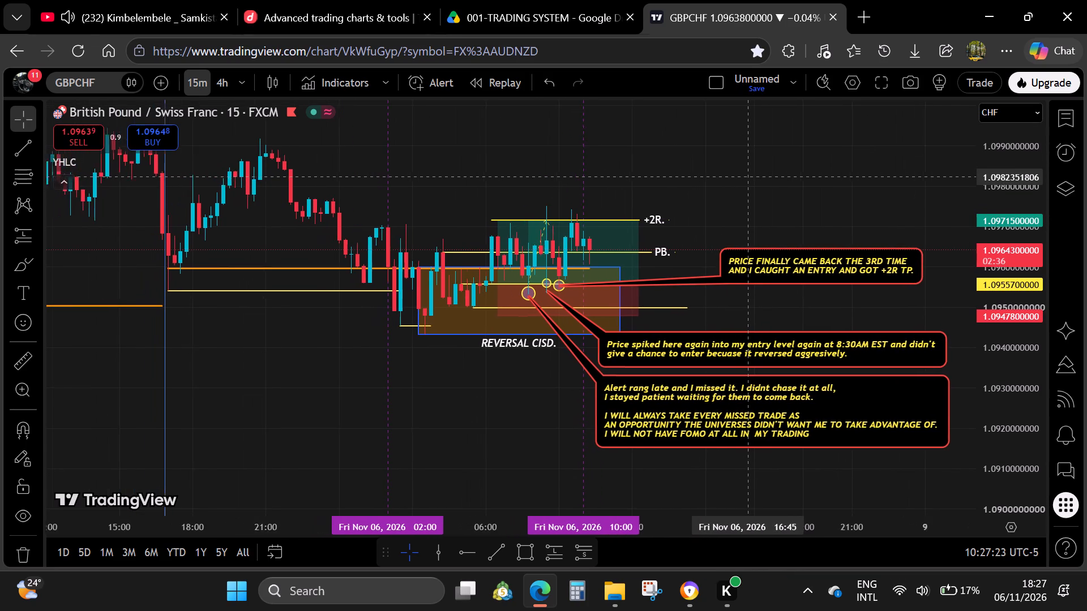
pyautogui.moveTo(749, 177); pyautogui.dragTo(764, 177)
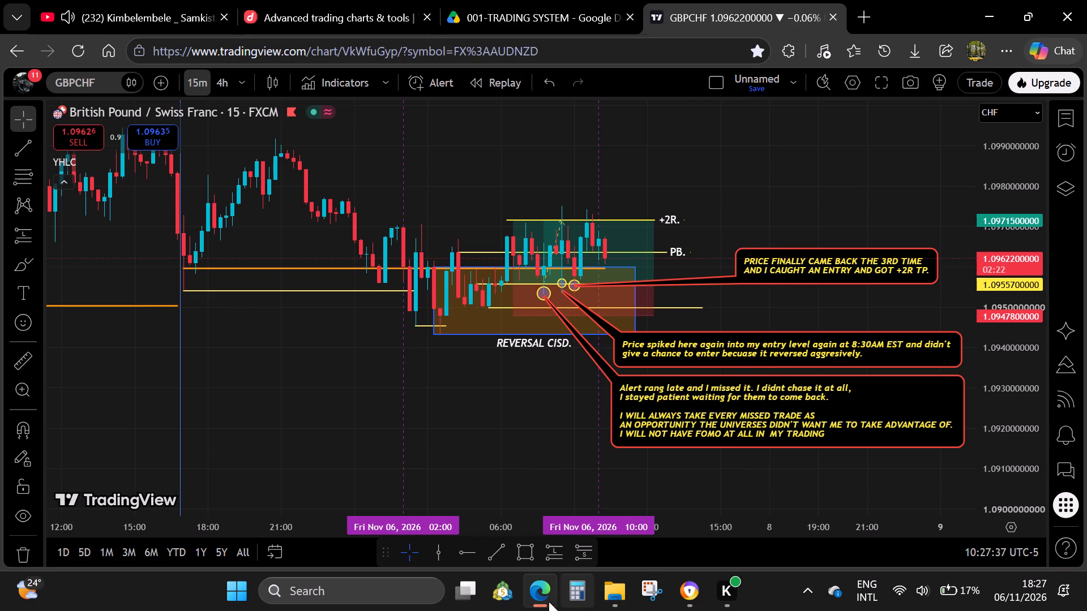
pyautogui.click(733, 345)
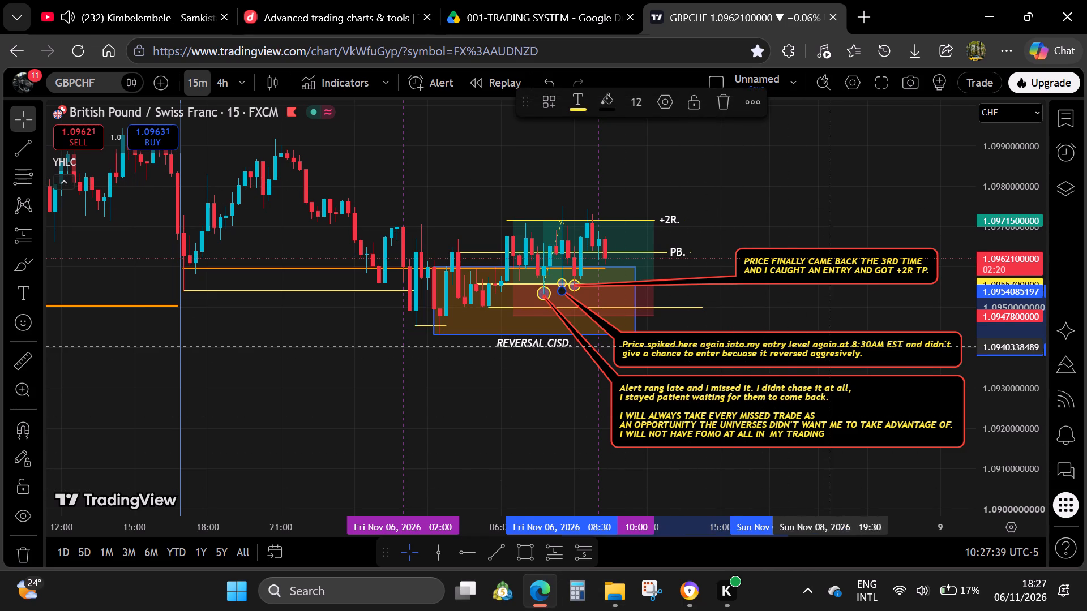
pyautogui.click(905, 346)
pyautogui.click(905, 342)
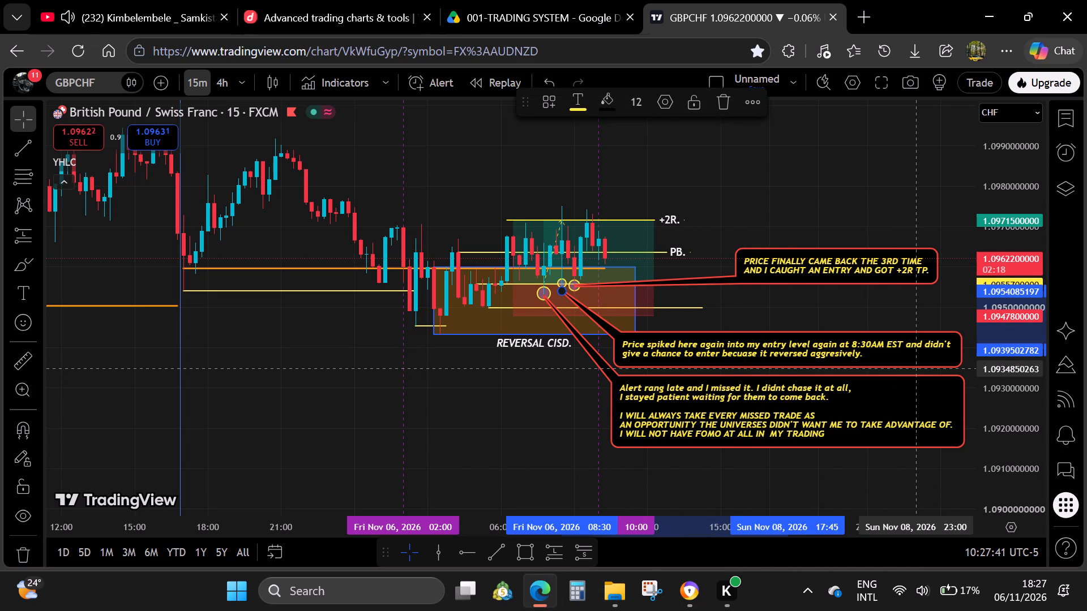
pyautogui.write('BECA')
pyautogui.press('BackSpace')
pyautogui.press('BackSpace')
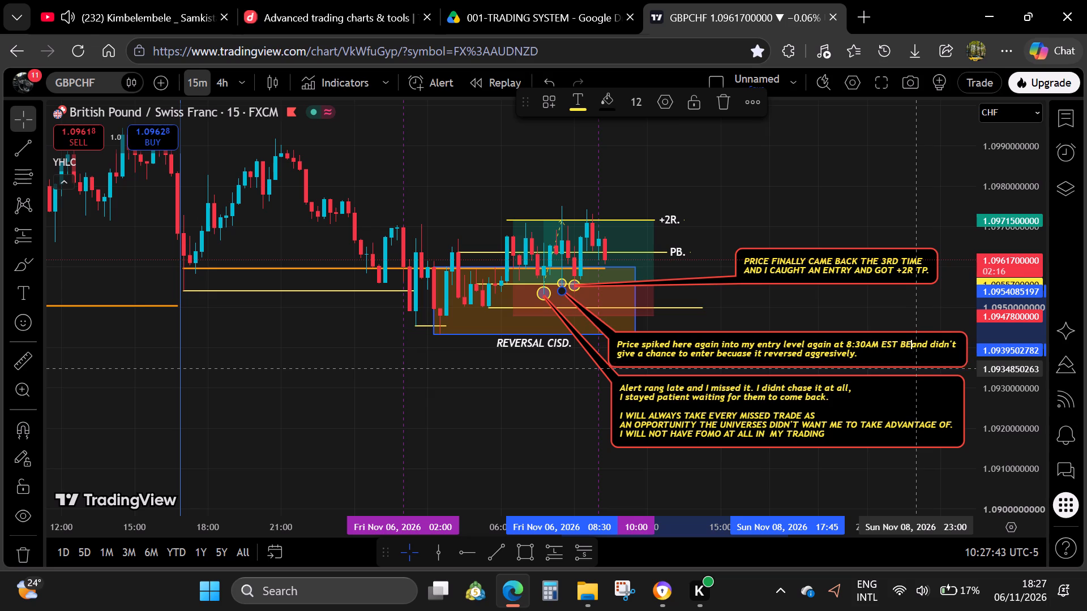
pyautogui.press('BackSpace')
pyautogui.press('BackSpace')
pyautogui.write('because of')
pyautogui.press('space')
pyautogui.press('Return')
pyautogui.write('news')
pyautogui.press('space')
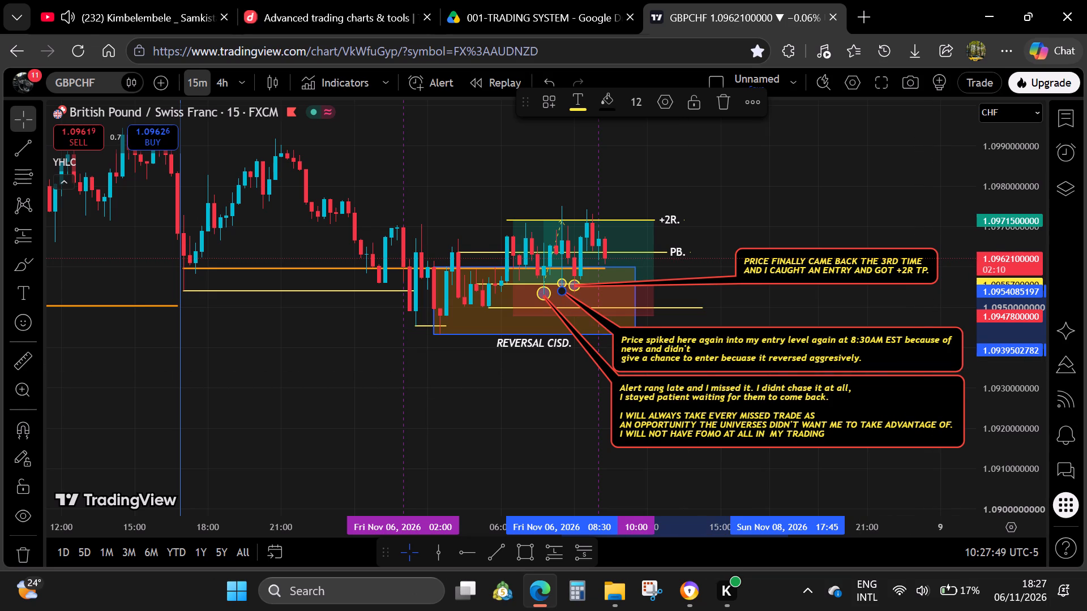
pyautogui.click(619, 360)
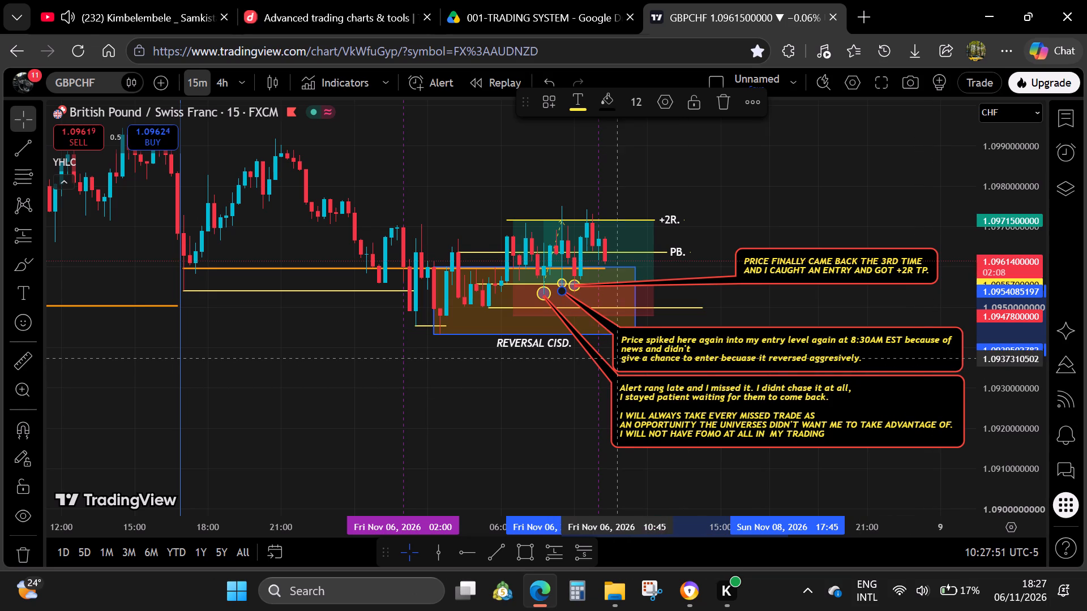
pyautogui.click(620, 359)
pyautogui.press('BackSpace')
pyautogui.press('space')
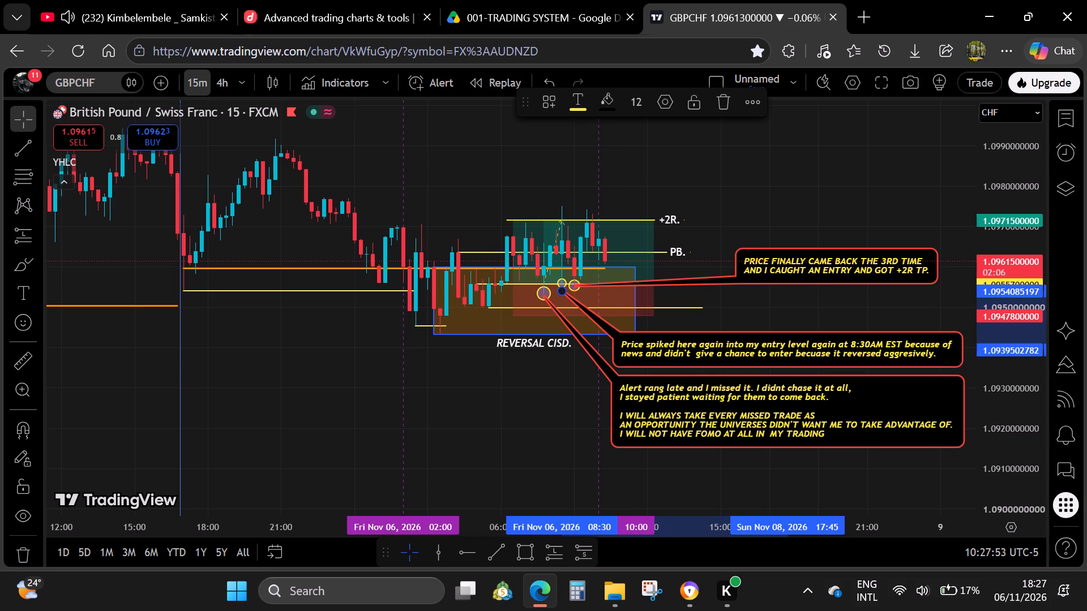
pyautogui.click(765, 186)
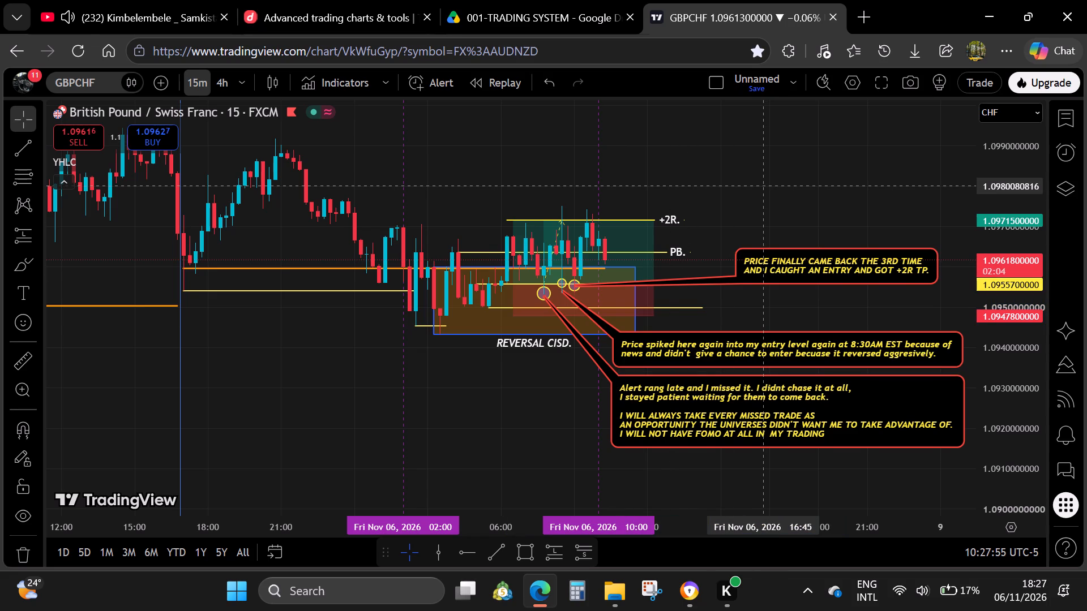
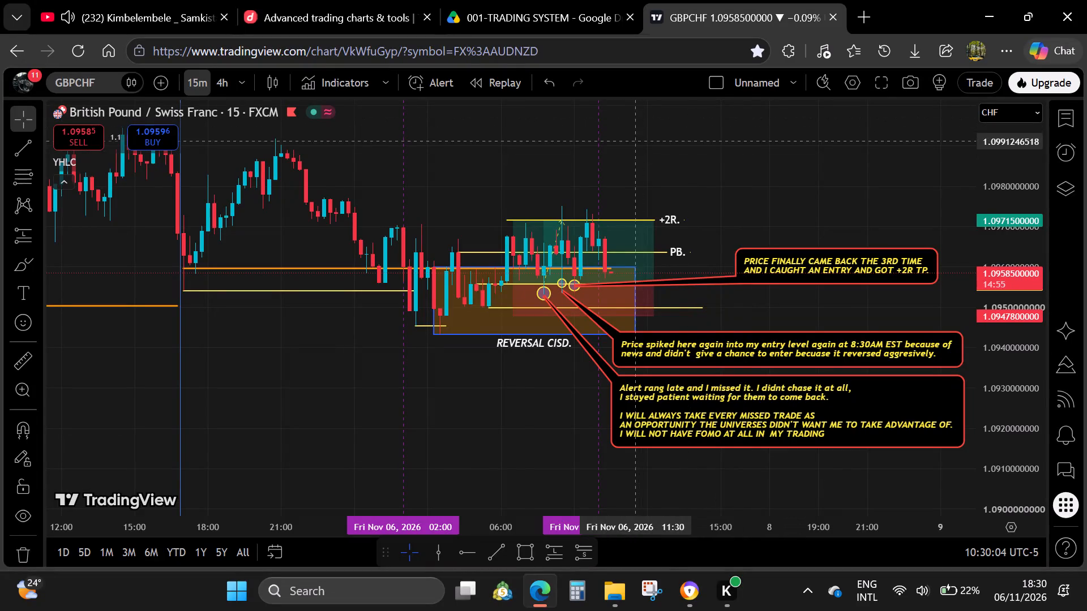
# Delete the +2R. trendline above the long position on the GBPCHF chart.
pyautogui.click(505, 220)
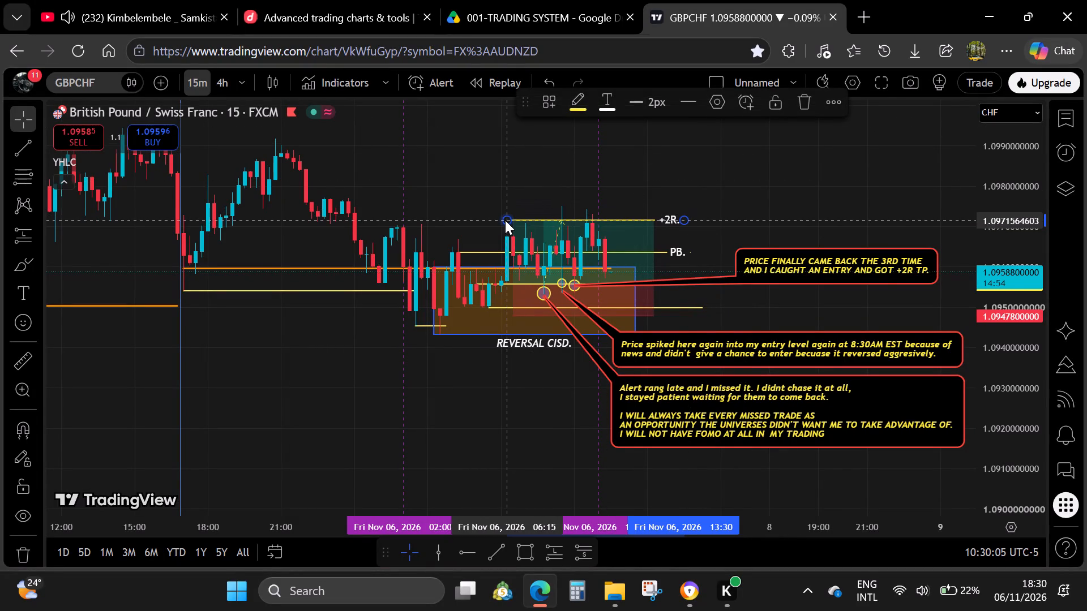
pyautogui.press('Delete')
# Set the GBPCHF long position's profit level to 237 ticks.
pyautogui.doubleClick(604, 226)
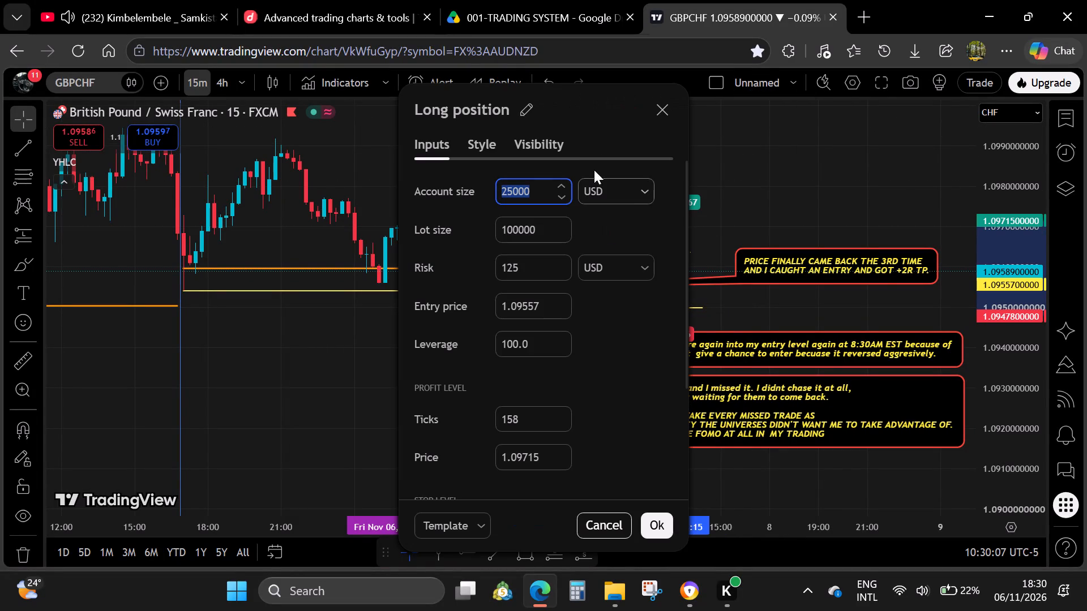
pyautogui.scroll(-1, 504, 400)
pyautogui.moveTo(527, 332); pyautogui.dragTo(412, 338)
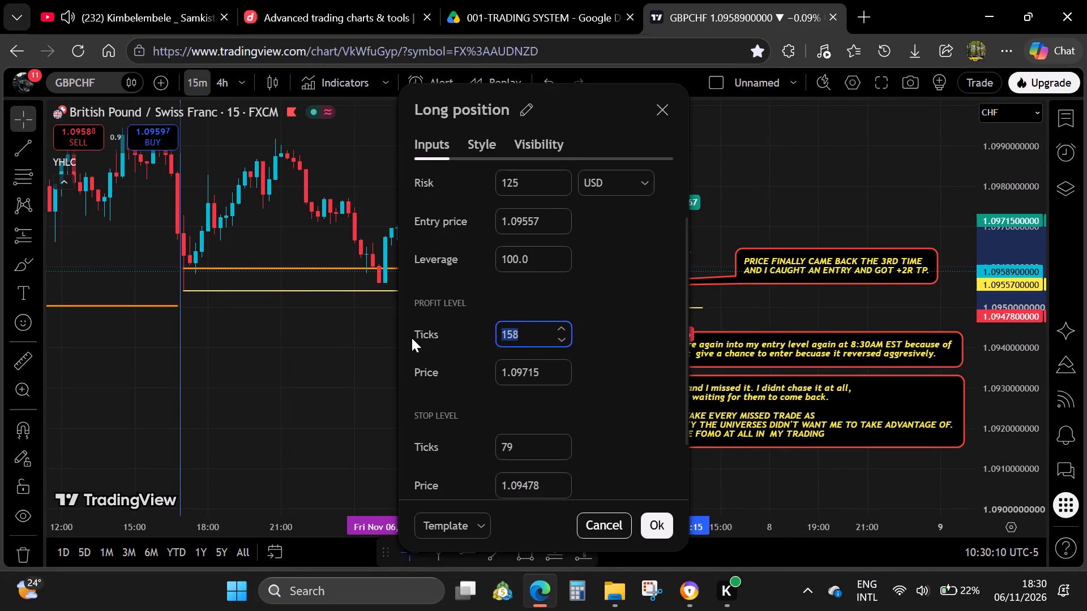
pyautogui.write('237')
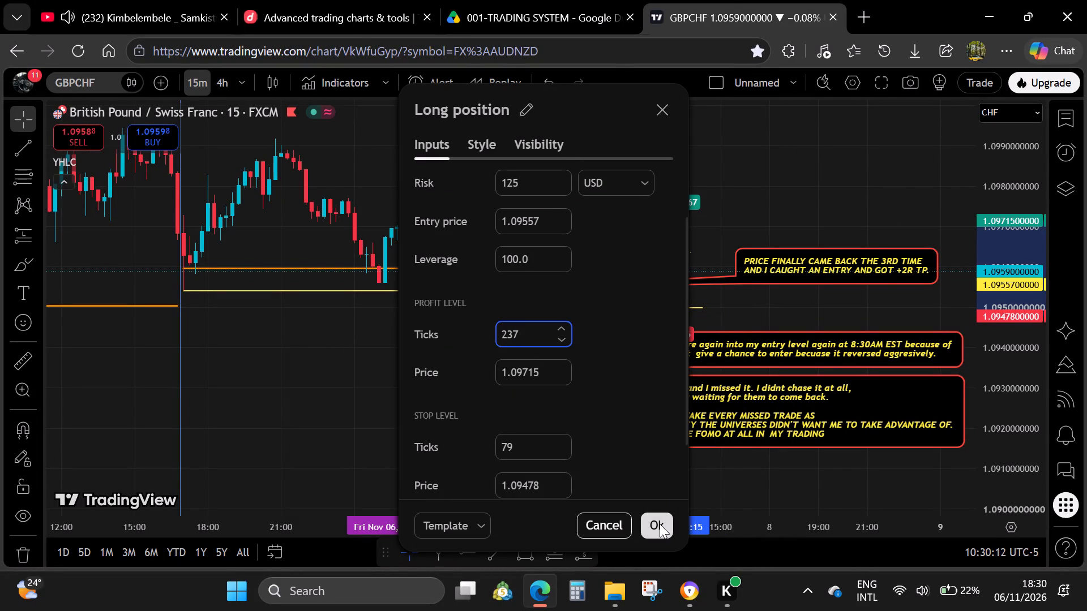
pyautogui.click(660, 524)
pyautogui.click(753, 196)
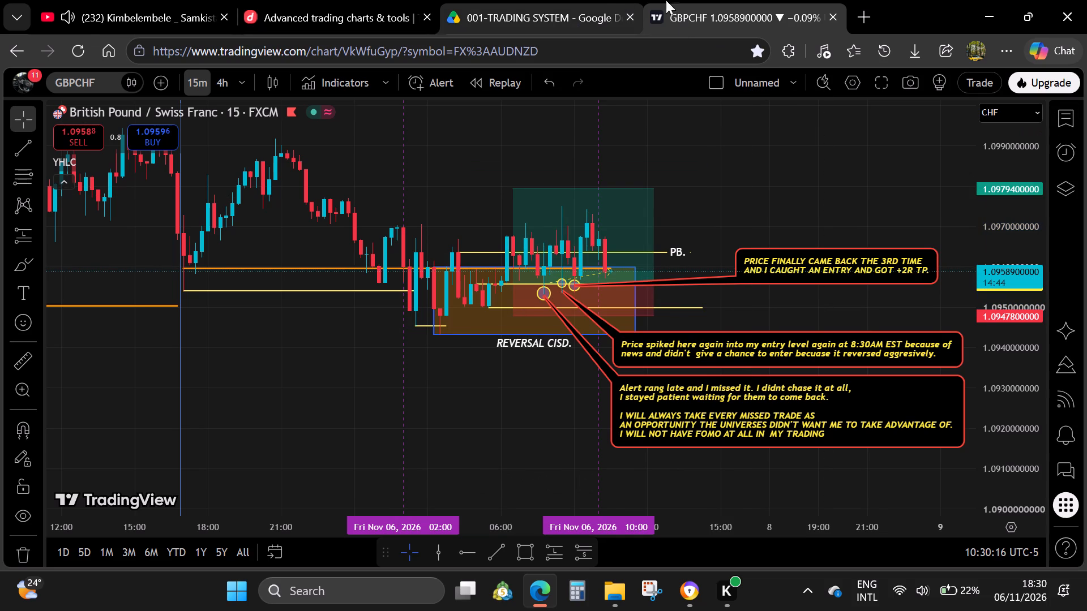
# Close the GBPCHF TradingView chart page.
pyautogui.click(832, 17)
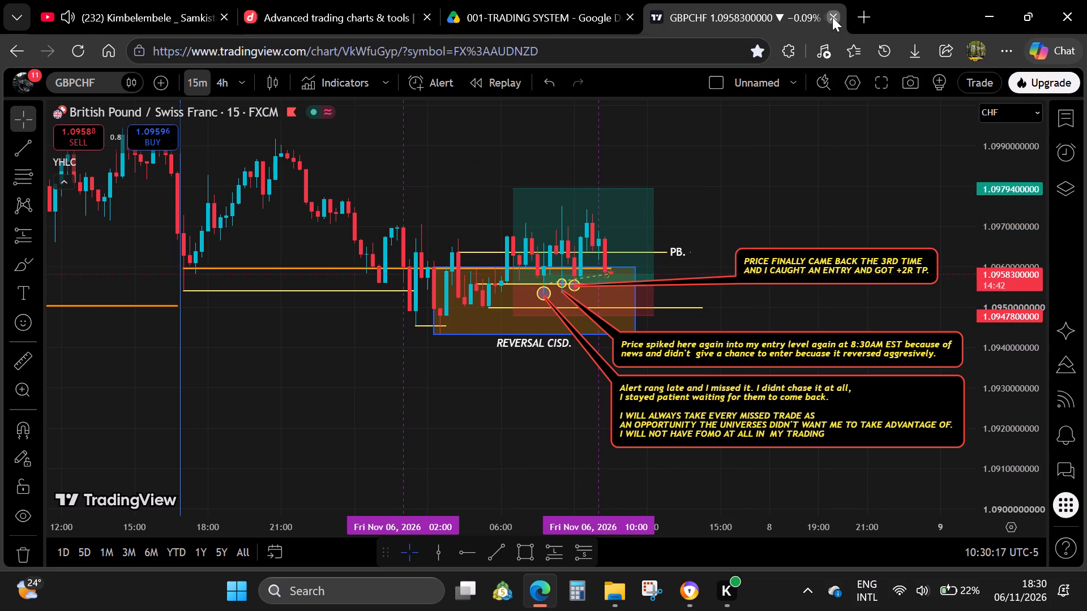
pyautogui.click(309, 50)
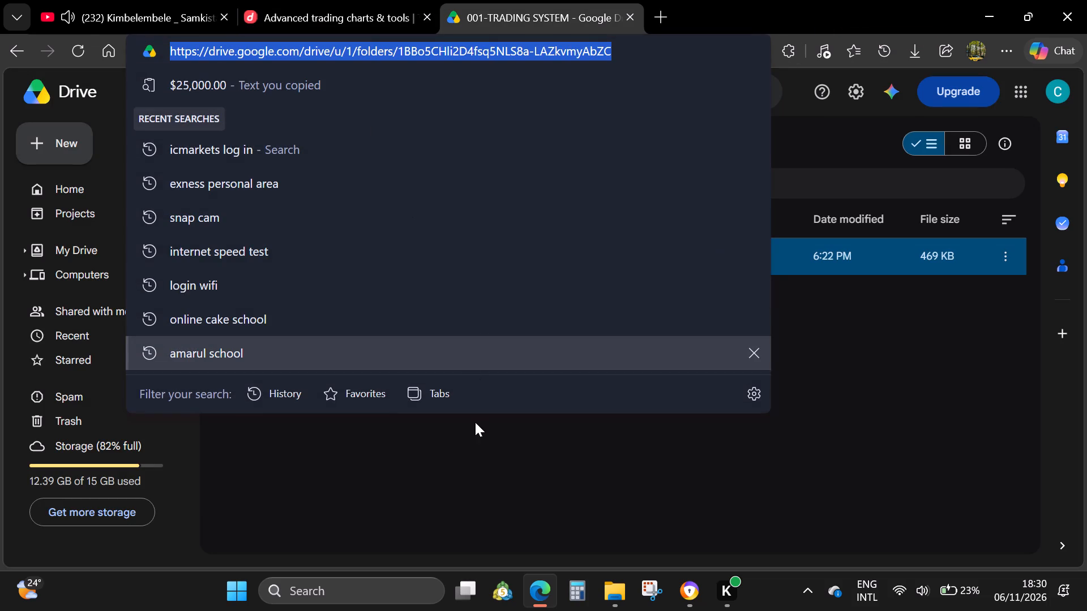
pyautogui.click(624, 494)
# On the Deriv Volatility 15 (1s) chart, draw a rectangle from 06:15 on 06/11 between 13,707.7480 and 13,724.5580, stretched to about the day's end.
pyautogui.click(339, 0)
pyautogui.scroll(-5, 678, 366)
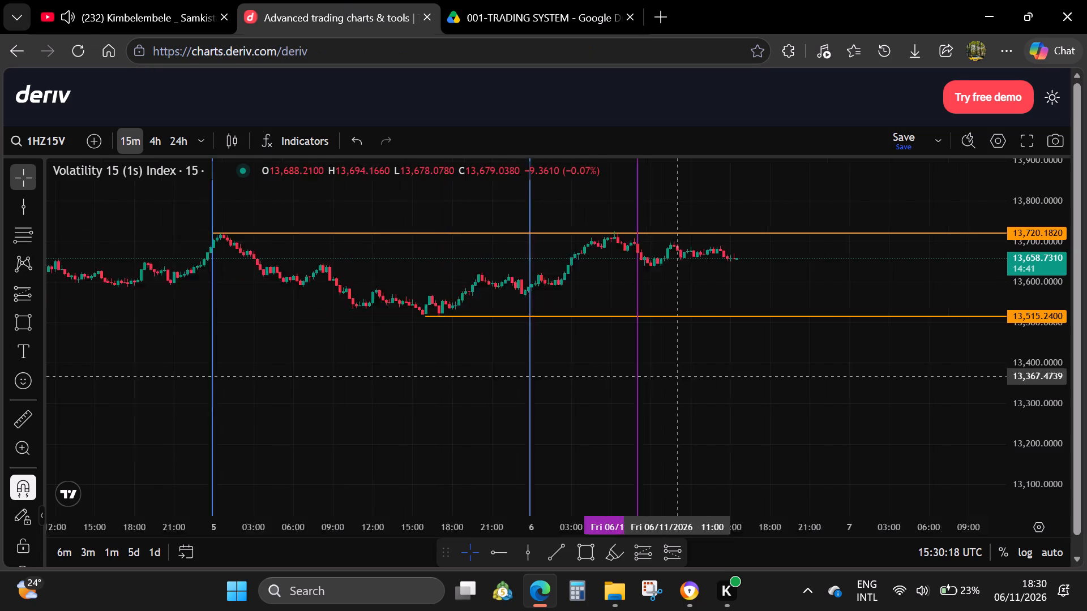
pyautogui.scroll(-2, 678, 380)
pyautogui.moveTo(1047, 461); pyautogui.dragTo(1003, 312)
pyautogui.moveTo(871, 196); pyautogui.dragTo(882, 438)
pyautogui.scroll(4, 879, 423)
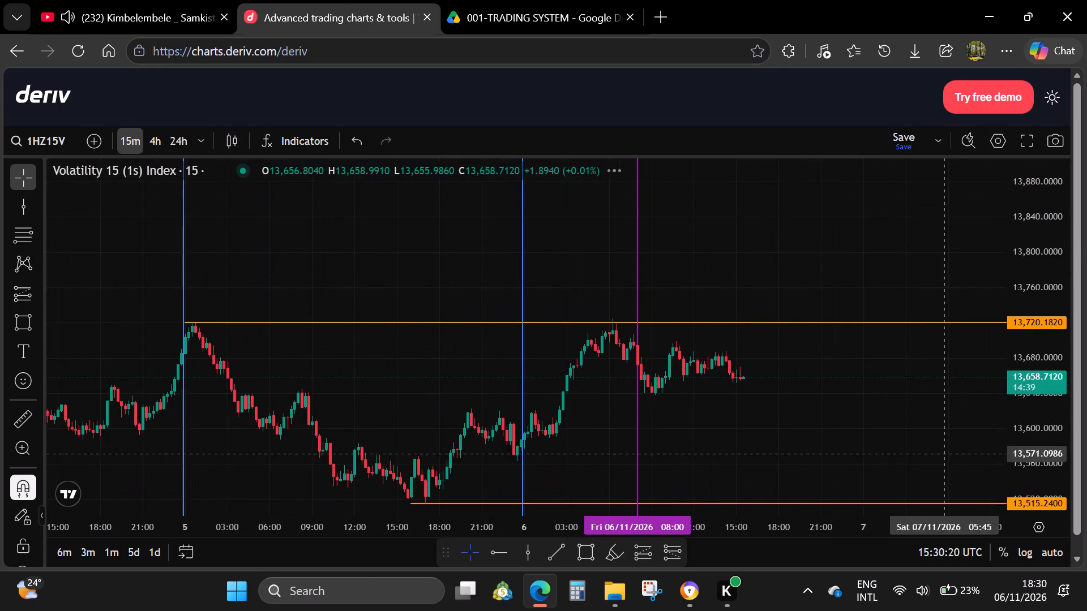
pyautogui.moveTo(1037, 474); pyautogui.dragTo(943, 308)
pyautogui.moveTo(778, 406); pyautogui.dragTo(760, 301)
pyautogui.scroll(3, 772, 354)
pyautogui.moveTo(637, 358); pyautogui.dragTo(825, 333)
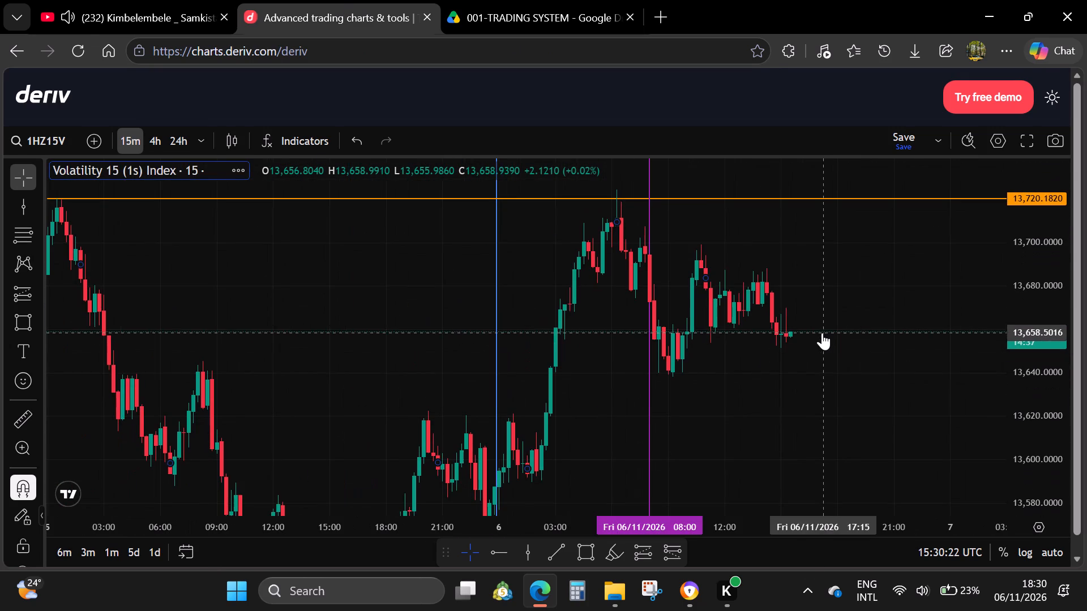
pyautogui.click(722, 227)
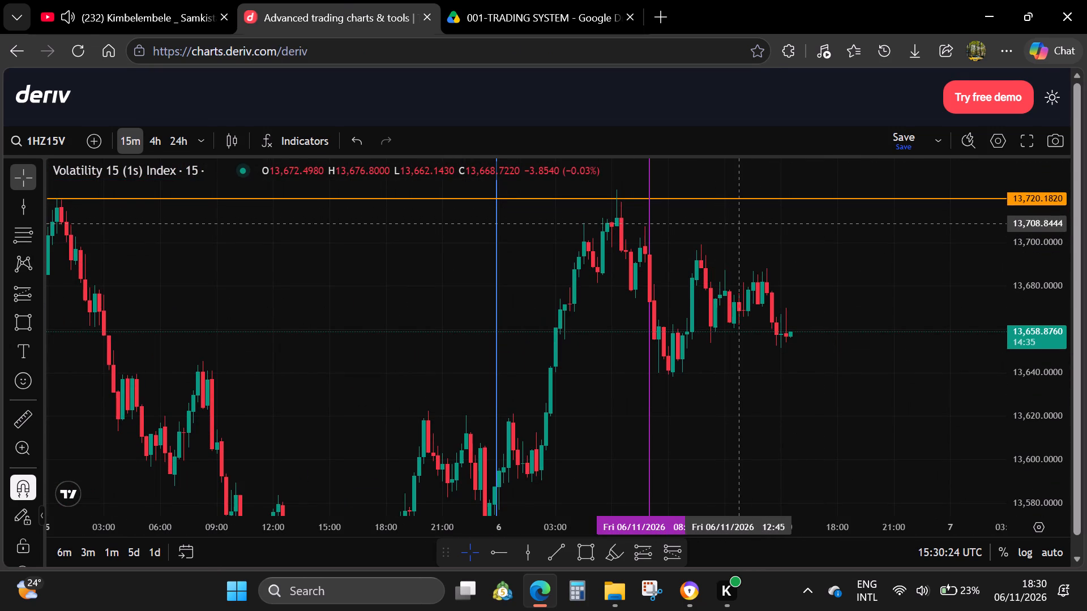
pyautogui.click(580, 551)
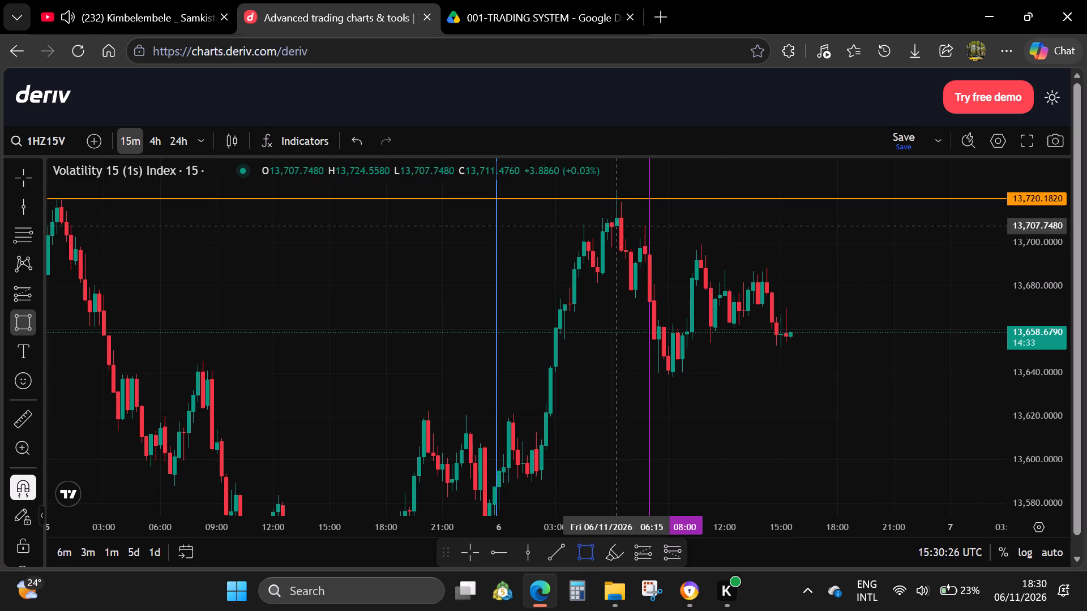
pyautogui.click(617, 224)
pyautogui.click(617, 188)
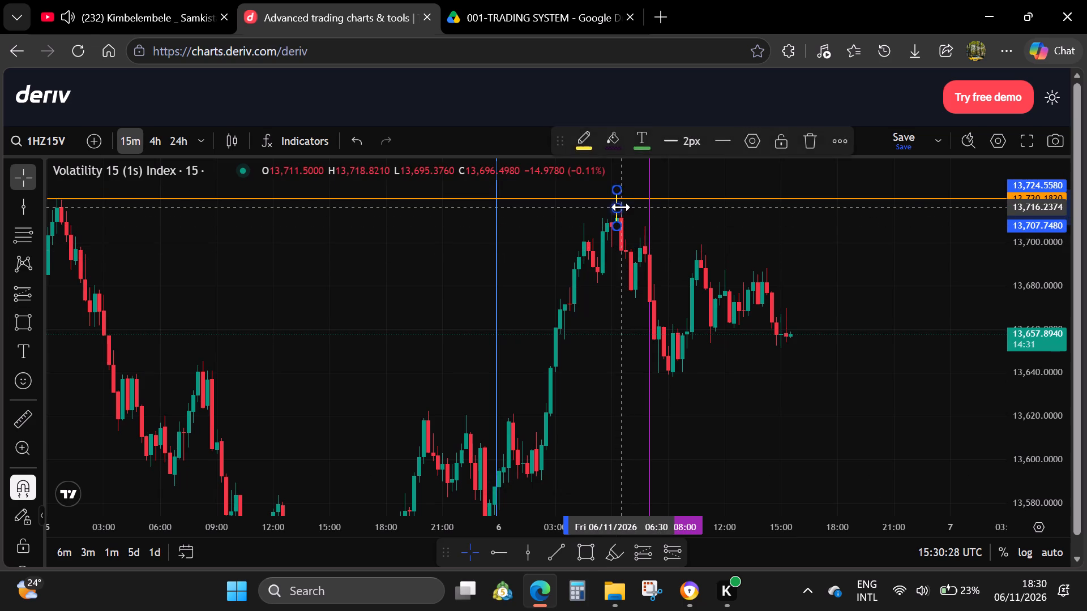
pyautogui.moveTo(621, 207); pyautogui.dragTo(944, 230)
pyautogui.click(876, 310)
pyautogui.moveTo(831, 314); pyautogui.dragTo(792, 414)
pyautogui.moveTo(1026, 477); pyautogui.dragTo(1029, 413)
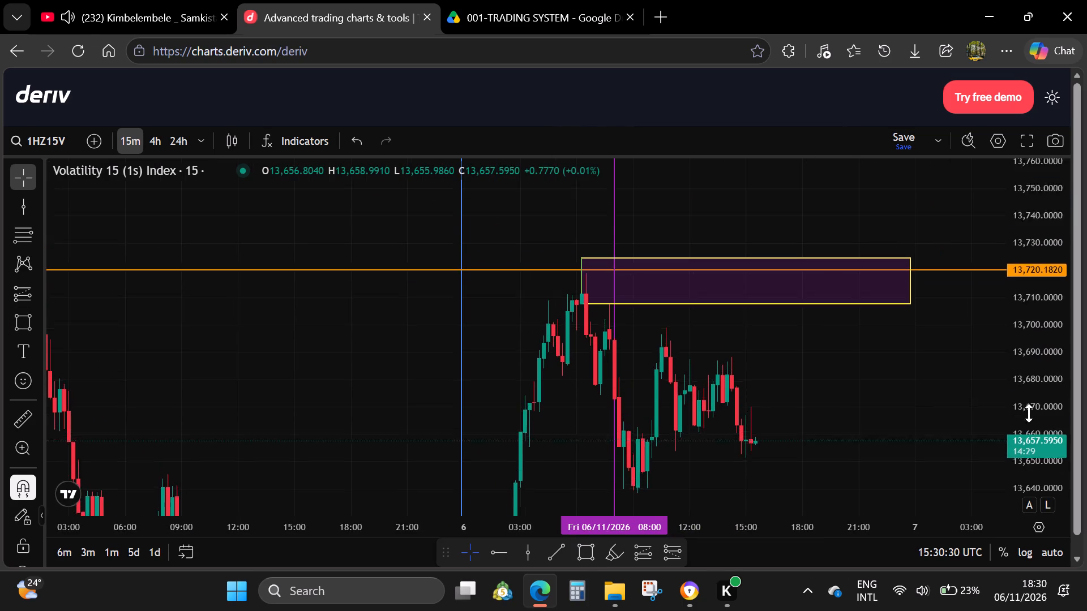
pyautogui.moveTo(1029, 413); pyautogui.dragTo(958, 425)
# Load the Volatility 25 (1s) Index on the Deriv chart in the 4h timeframe.
pyautogui.click(91, 173)
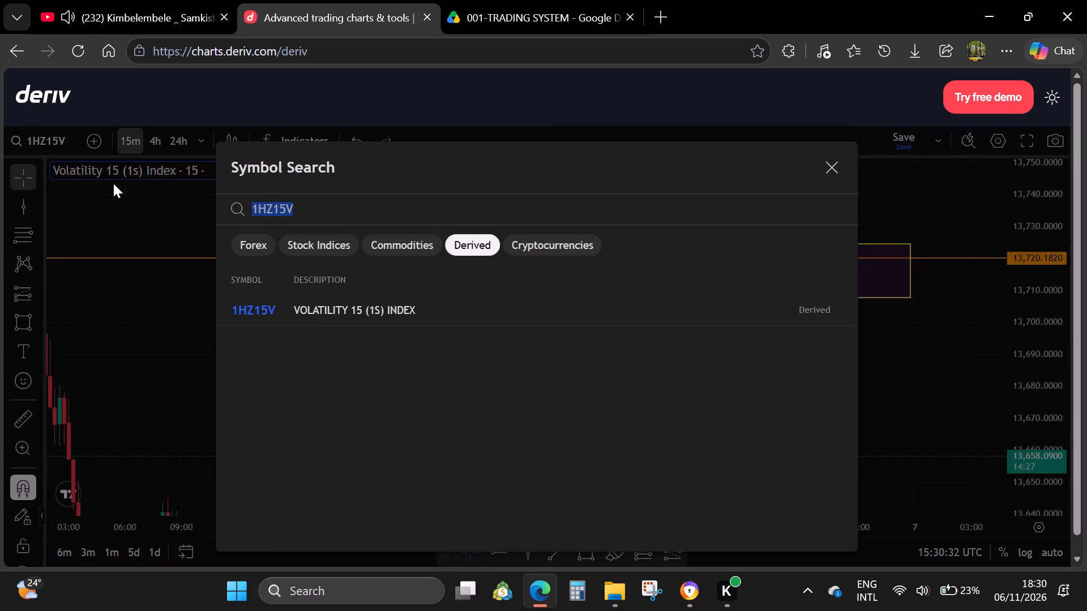
pyautogui.press('Delete')
pyautogui.click(393, 401)
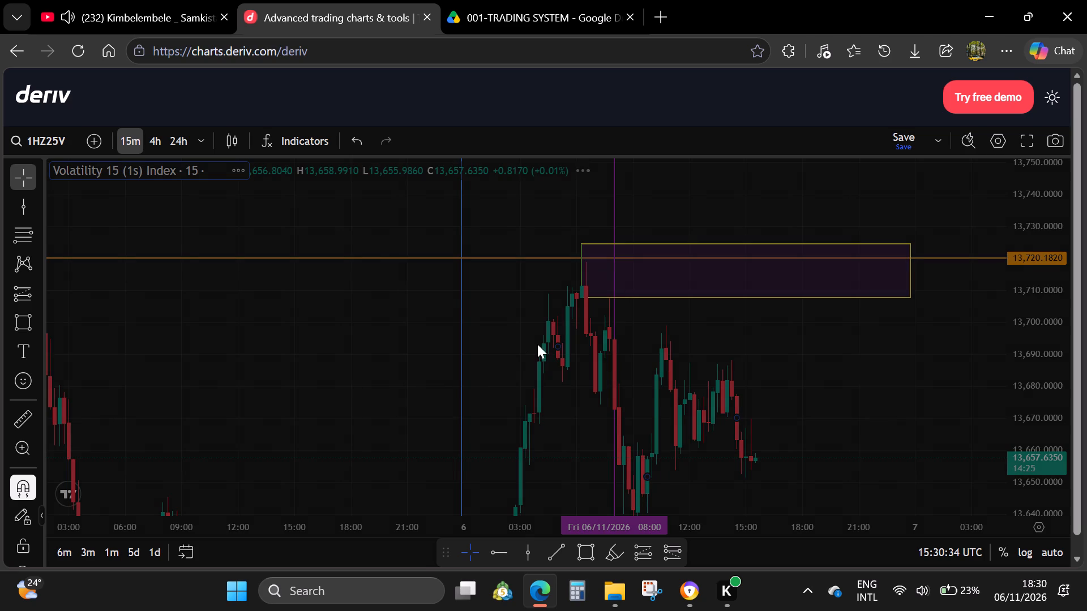
pyautogui.click(151, 139)
# Switch to YouTube and play "Jux - Nisiulizwe (Official Audio)" from the mix playlist.
pyautogui.click(140, 0)
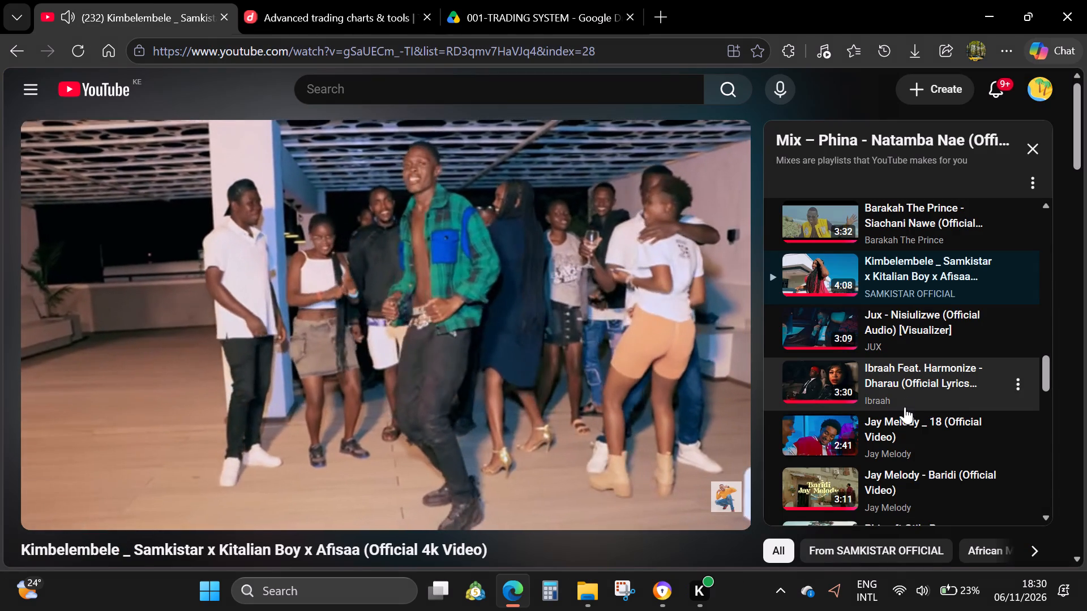
pyautogui.scroll(-2, 901, 426)
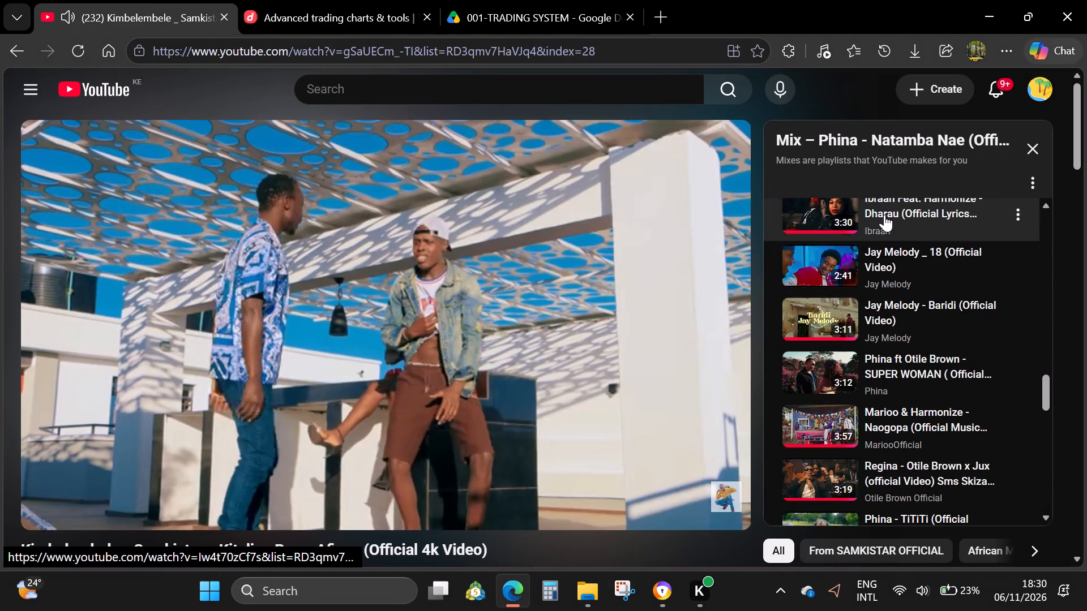
pyautogui.scroll(1, 881, 292)
pyautogui.click(881, 246)
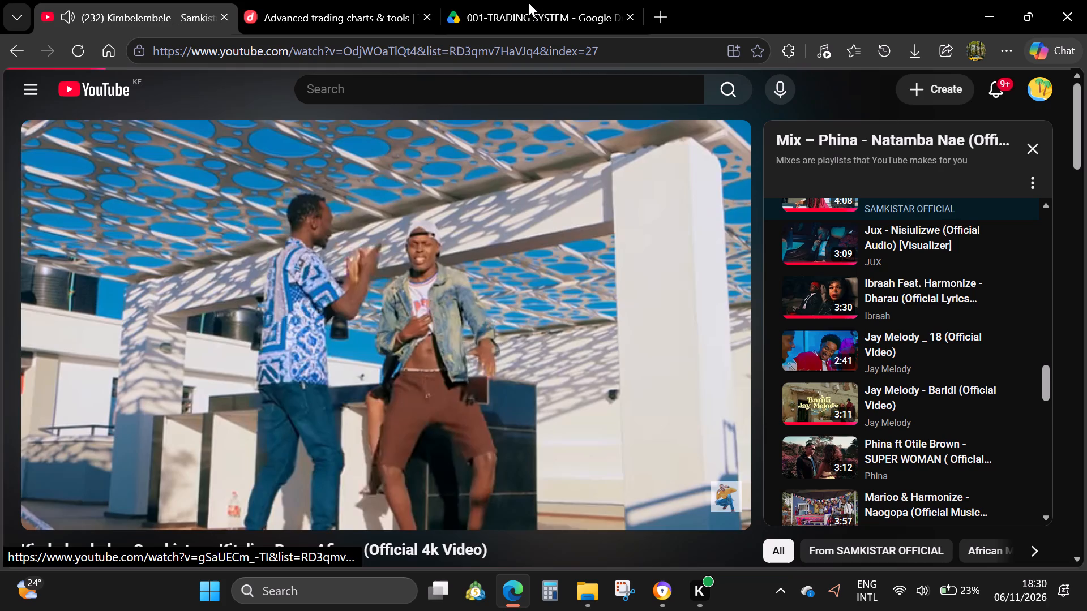
# Return to the Deriv chart and examine recent 4h price action on the Volatility 25 (1s) Index.
pyautogui.click(351, 0)
pyautogui.rightClick(760, 284)
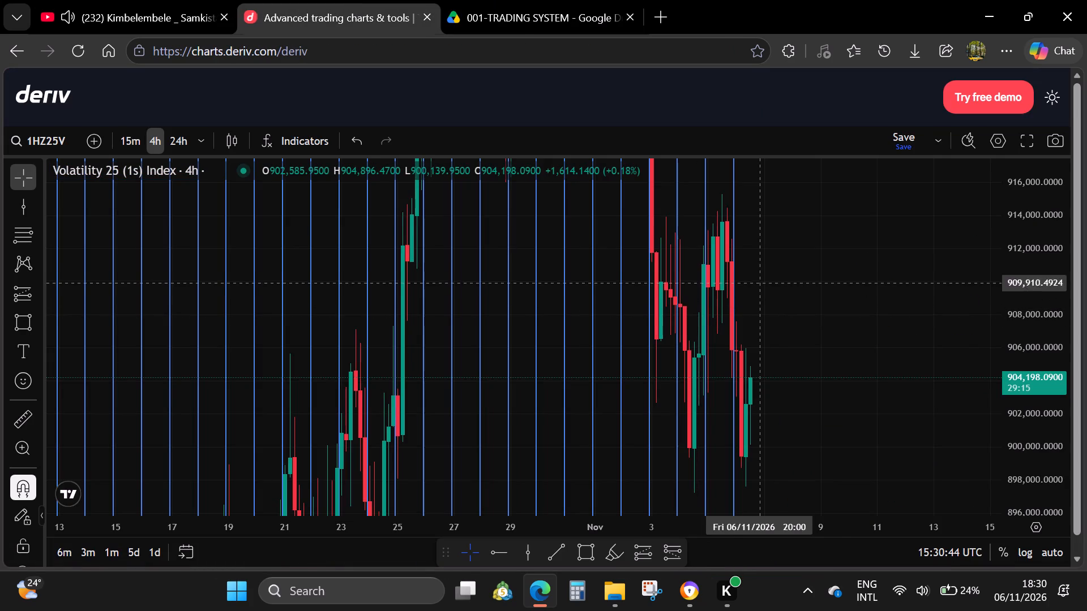
pyautogui.click(820, 296)
pyautogui.scroll(3, 811, 332)
pyautogui.moveTo(828, 345); pyautogui.dragTo(667, 351)
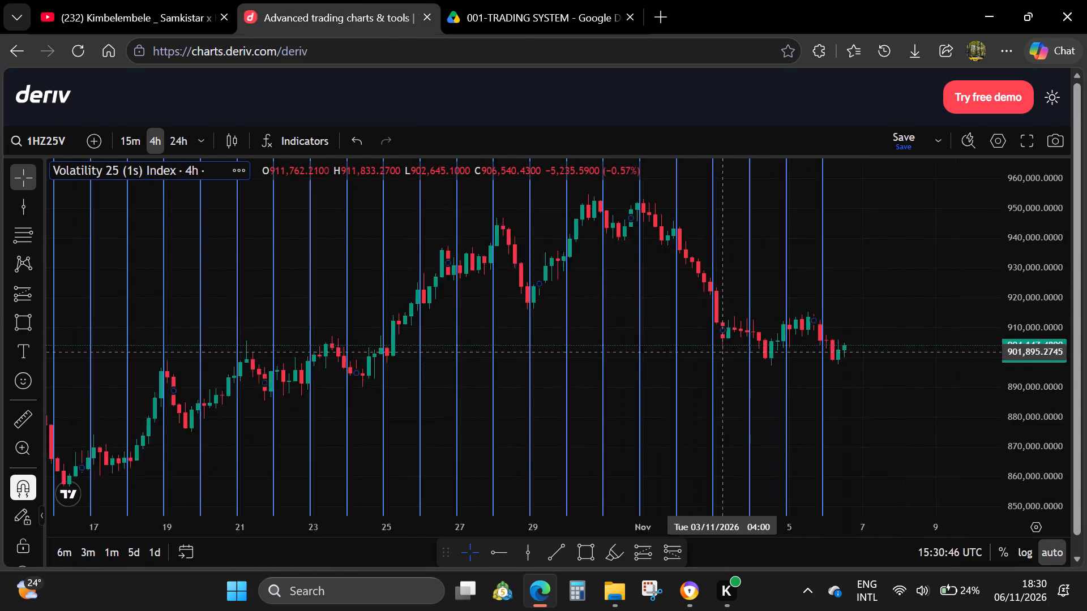
pyautogui.moveTo(667, 351); pyautogui.dragTo(619, 349)
pyautogui.moveTo(1044, 470); pyautogui.dragTo(969, 369)
pyautogui.moveTo(871, 386); pyautogui.dragTo(752, 333)
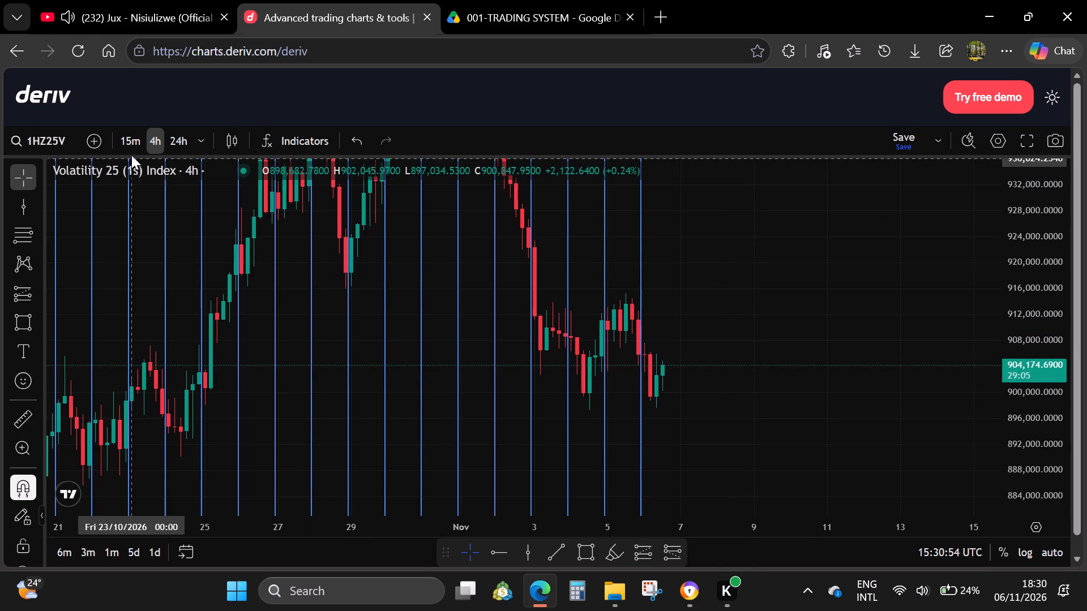
# Open DERIV SOP.pdf in Google Drive and review its continuation-trade, entry and set-up invalidation rules.
pyautogui.click(518, 0)
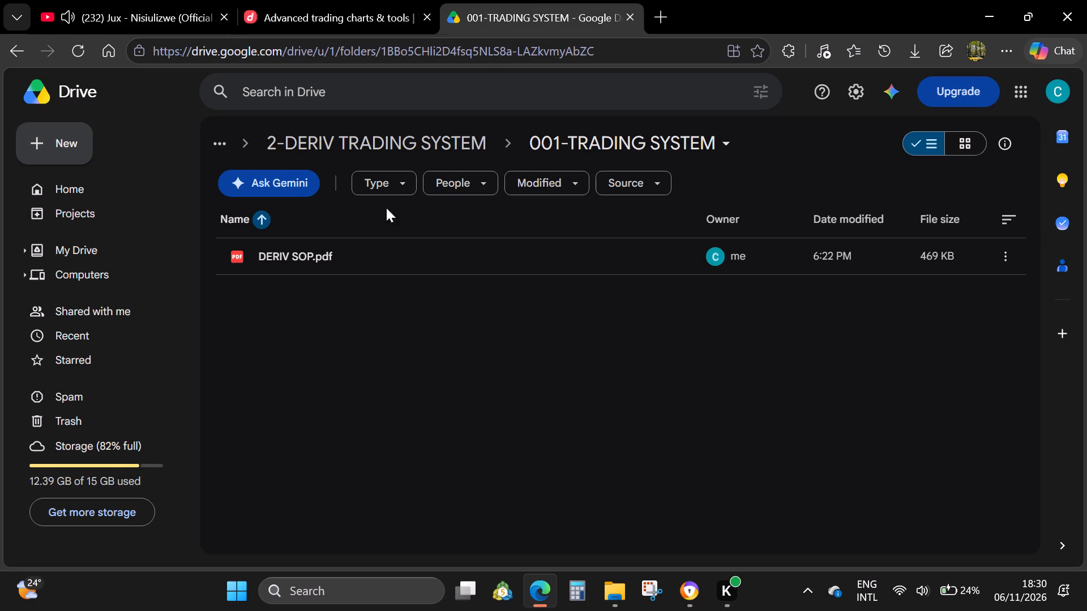
pyautogui.doubleClick(348, 255)
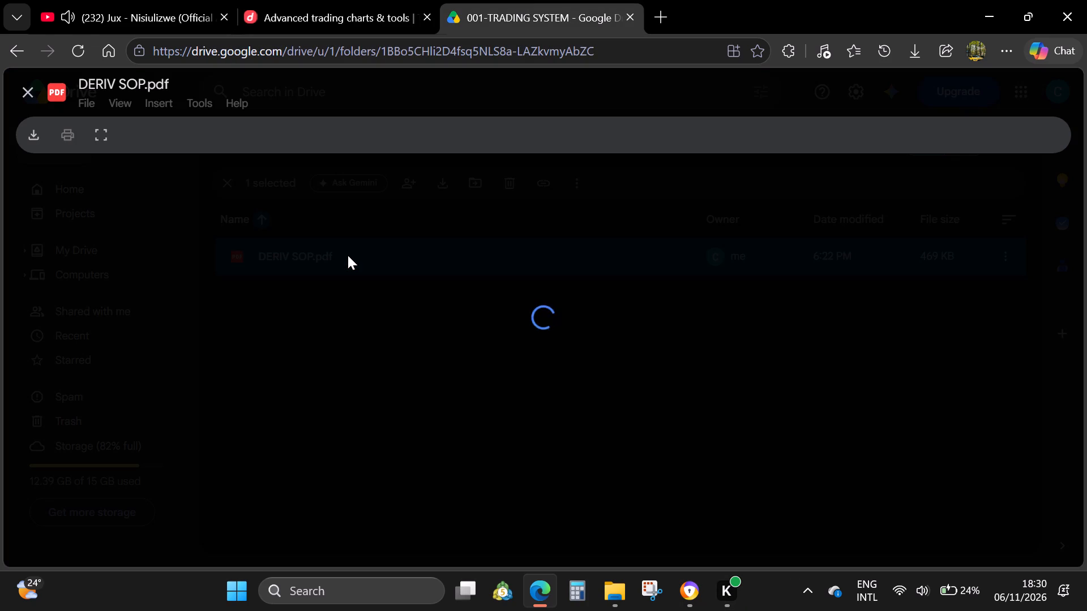
pyautogui.scroll(-4, 481, 371)
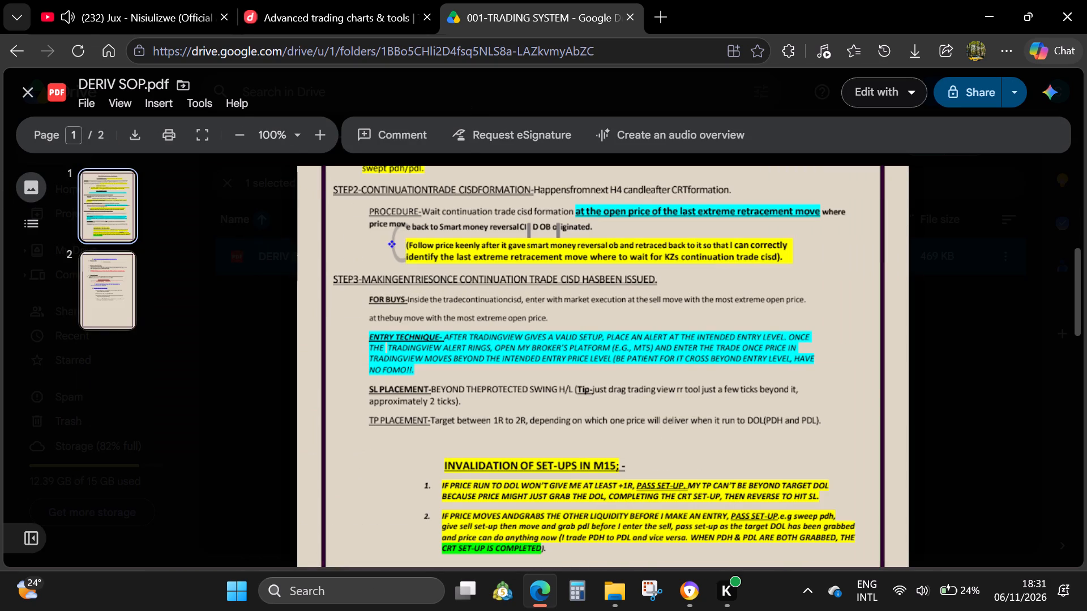
# On the Volatility 25 (1s) 4h chart, draw horizontal rays at the 05/11 low of 903,280.0800 and high of 915,278.9500.
pyautogui.click(290, 0)
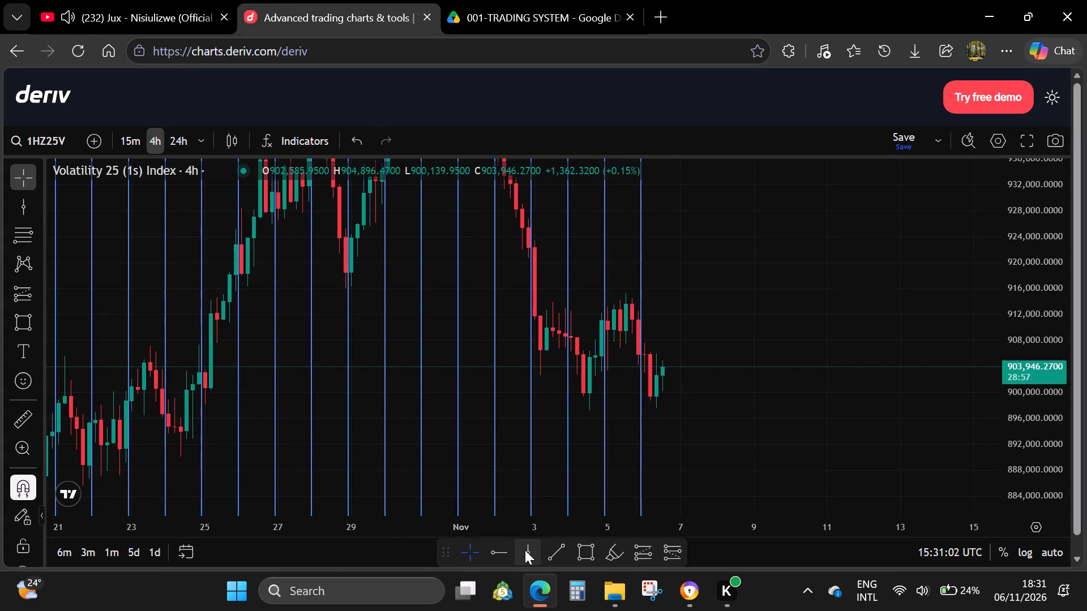
pyautogui.click(498, 549)
pyautogui.click(606, 374)
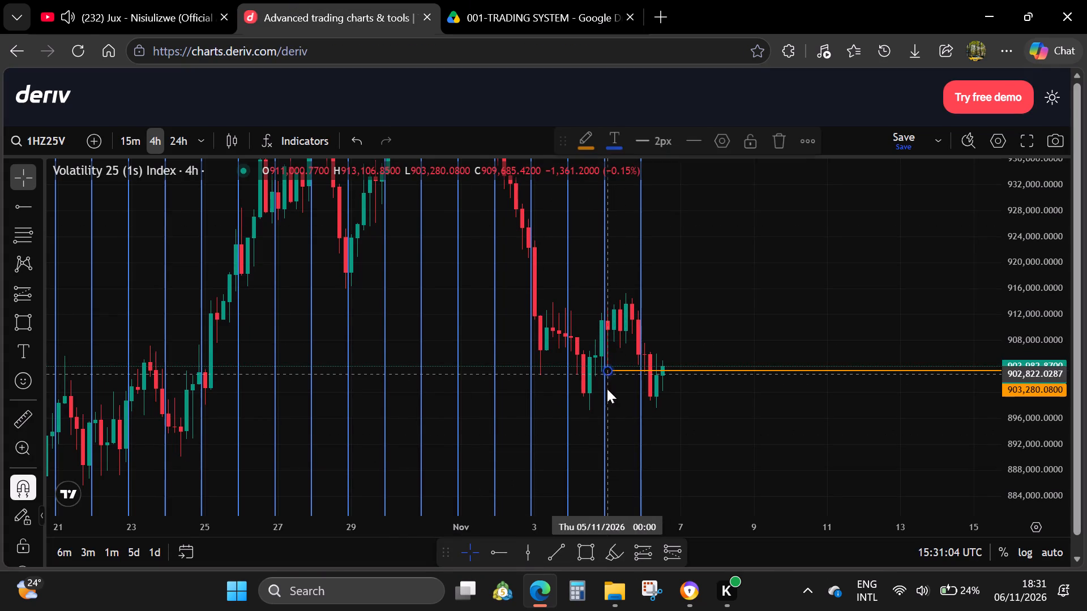
pyautogui.click(495, 547)
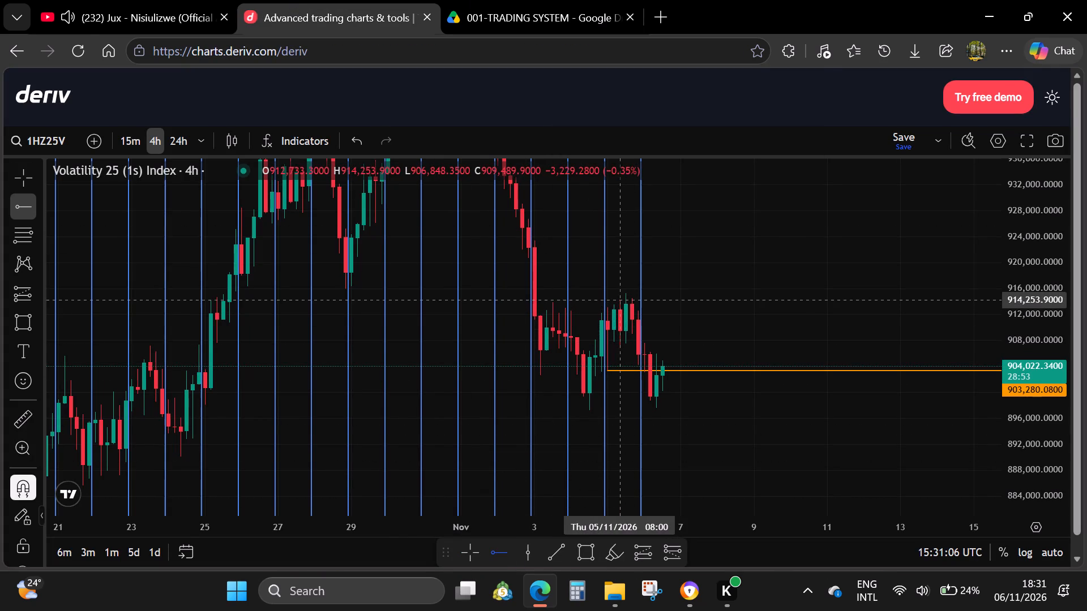
pyautogui.click(624, 290)
pyautogui.click(678, 253)
# Place a vertical line at 04:00 on 06/11 and return the Volatility 25 (1s) chart to the 15m timeframe.
pyautogui.click(524, 552)
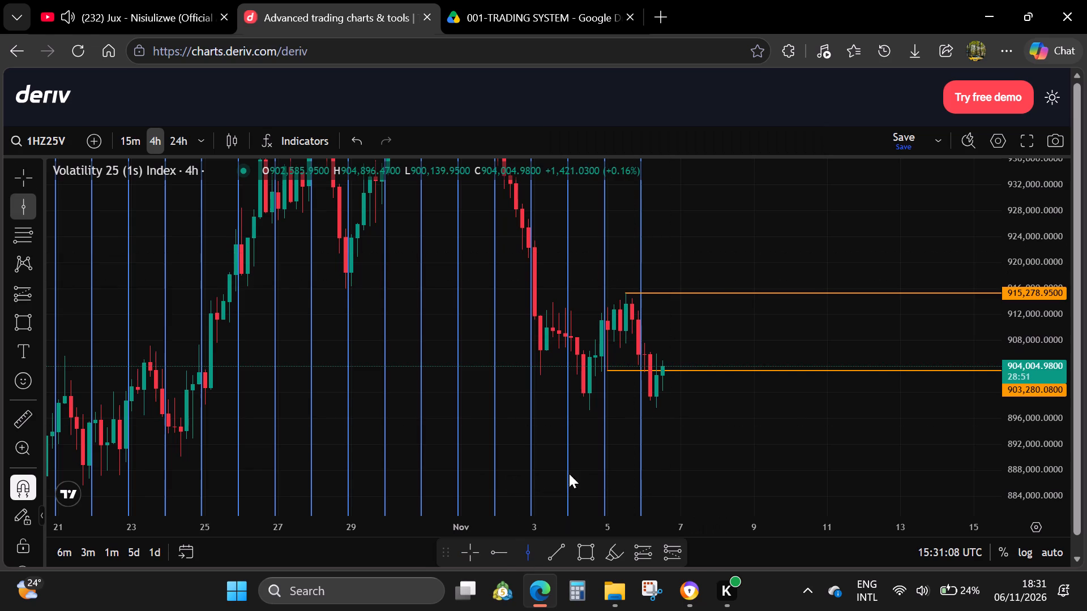
pyautogui.click(649, 434)
pyautogui.click(697, 433)
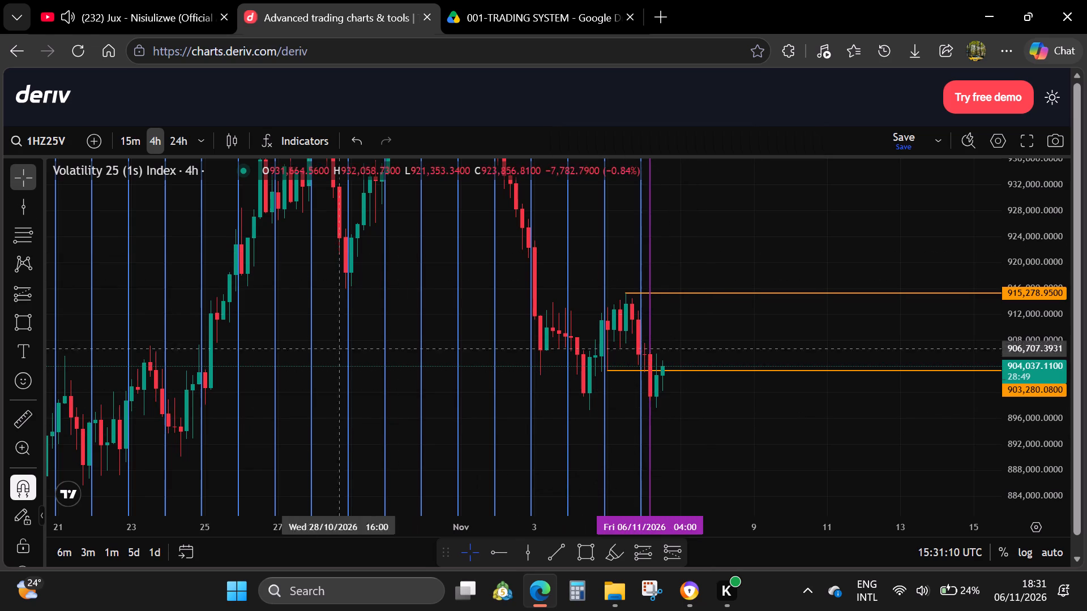
pyautogui.click(130, 142)
# Skip the advertisement playing before the Jux - Nisiulizwe video on YouTube.
pyautogui.click(152, 0)
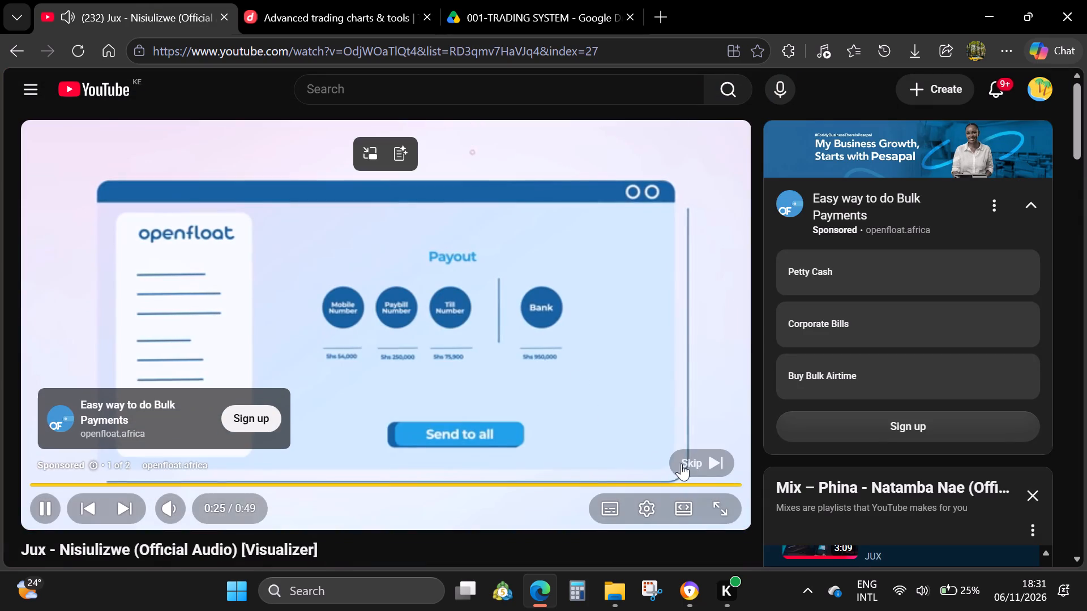
pyautogui.click(707, 470)
# On the Volatility 25 (1s) 15m chart, draw a rectangle between about 903,040.84 and 905,618.11, spanning 01:15 to 18:45 on 06/11.
pyautogui.click(345, 0)
pyautogui.moveTo(1017, 493); pyautogui.dragTo(1008, 455)
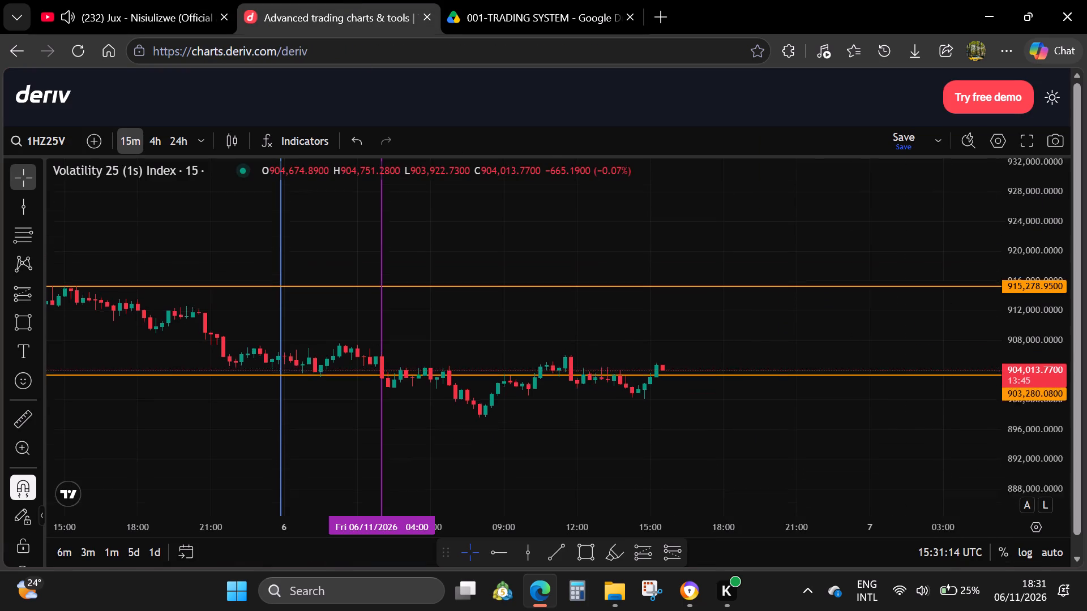
pyautogui.moveTo(1008, 455); pyautogui.dragTo(843, 161)
pyautogui.moveTo(648, 371); pyautogui.dragTo(705, 277)
pyautogui.moveTo(1028, 298); pyautogui.dragTo(1002, 349)
pyautogui.moveTo(637, 327); pyautogui.dragTo(665, 321)
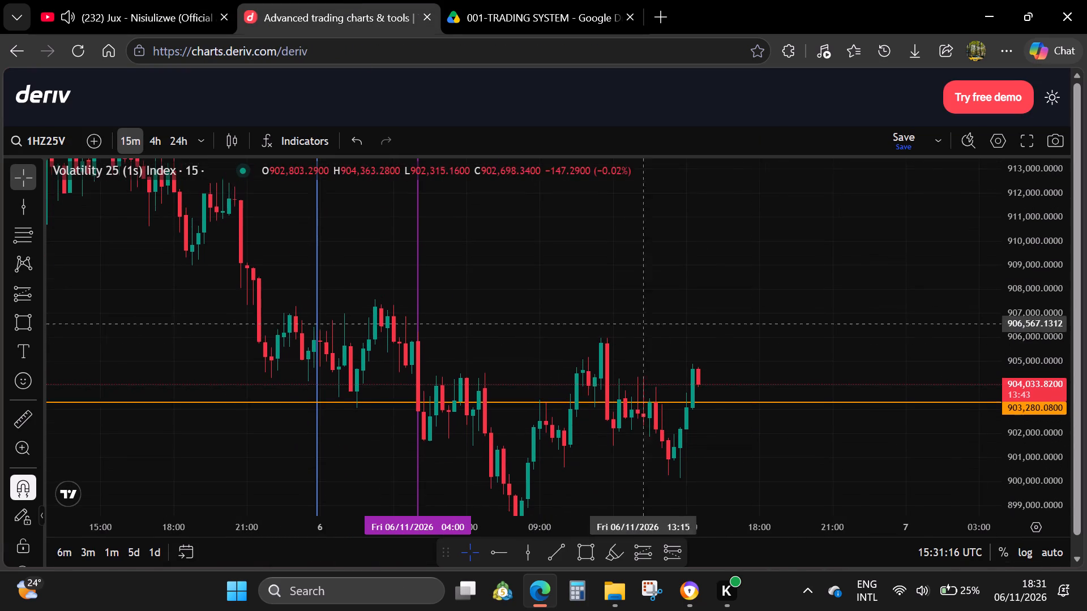
pyautogui.moveTo(665, 321); pyautogui.dragTo(768, 304)
pyautogui.click(570, 545)
pyautogui.click(580, 555)
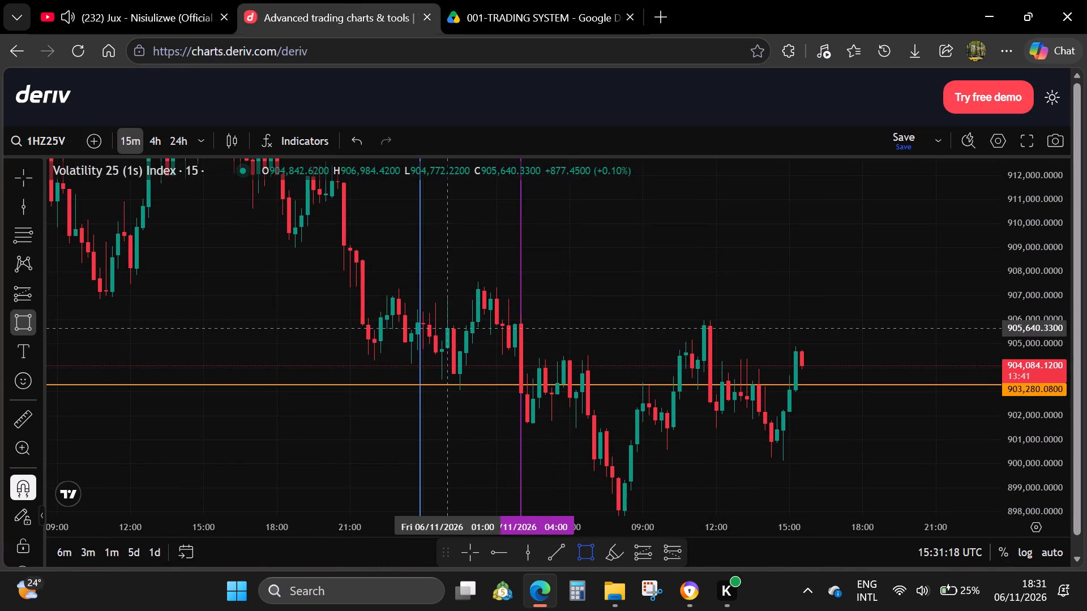
pyautogui.click(454, 331)
pyautogui.click(459, 392)
pyautogui.moveTo(461, 362); pyautogui.dragTo(883, 369)
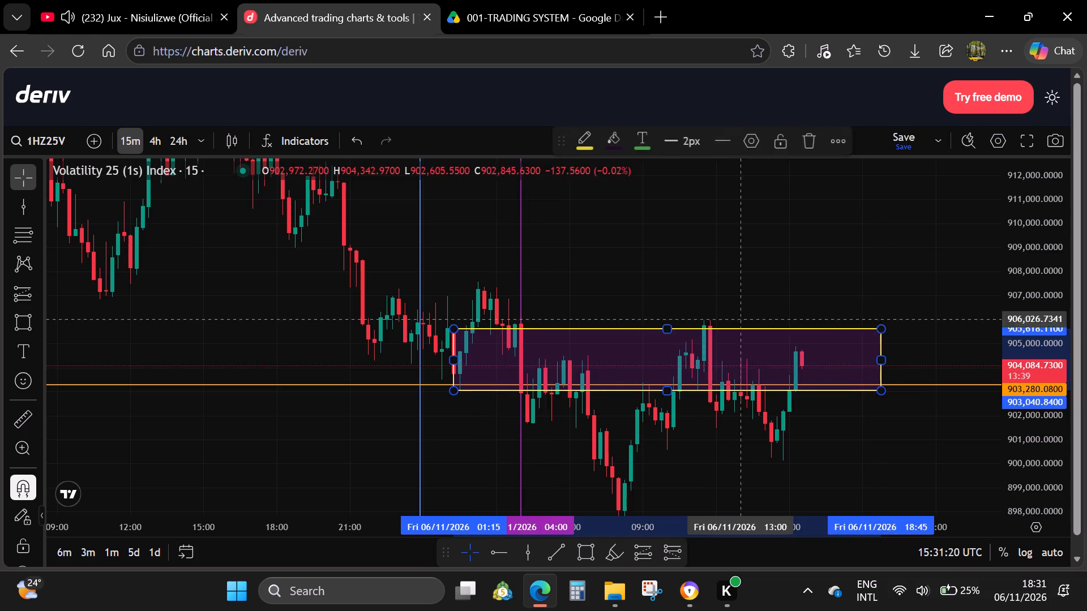
# Remove all drawings from the Volatility 25 (1s) chart.
pyautogui.rightClick(696, 289)
pyautogui.click(806, 439)
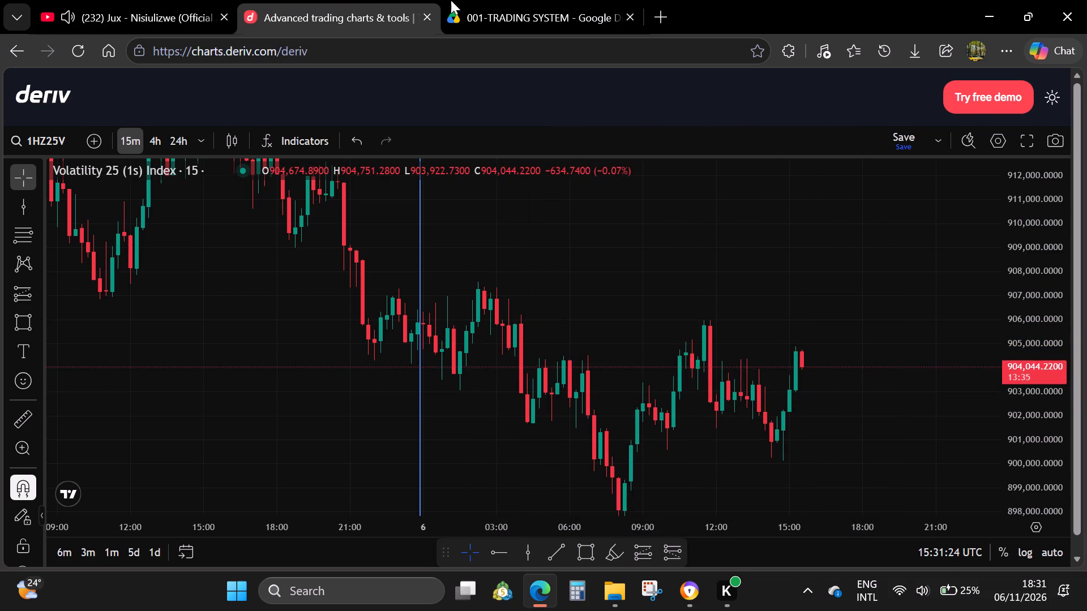
# Switch the chart to the Volatility 25 Index and show it on the 15m timeframe.
pyautogui.click(513, 0)
pyautogui.click(374, 0)
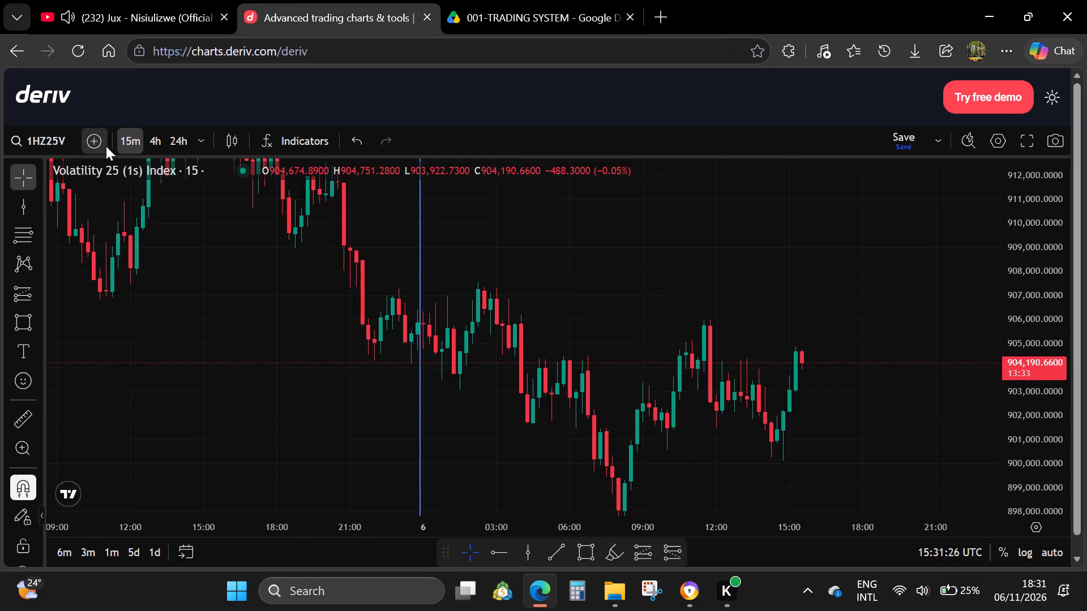
pyautogui.click(153, 138)
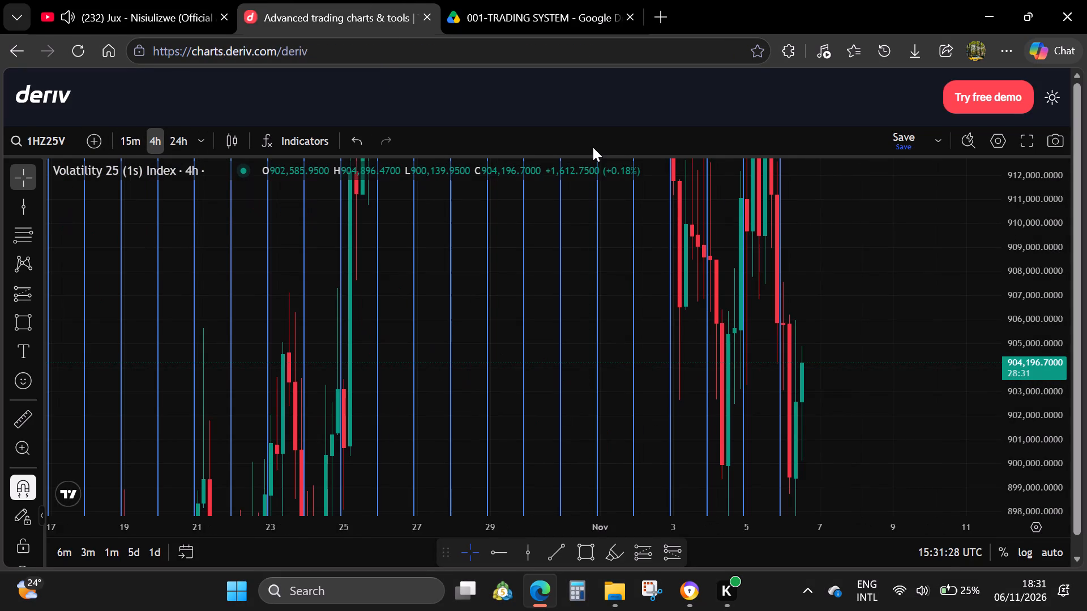
pyautogui.click(102, 173)
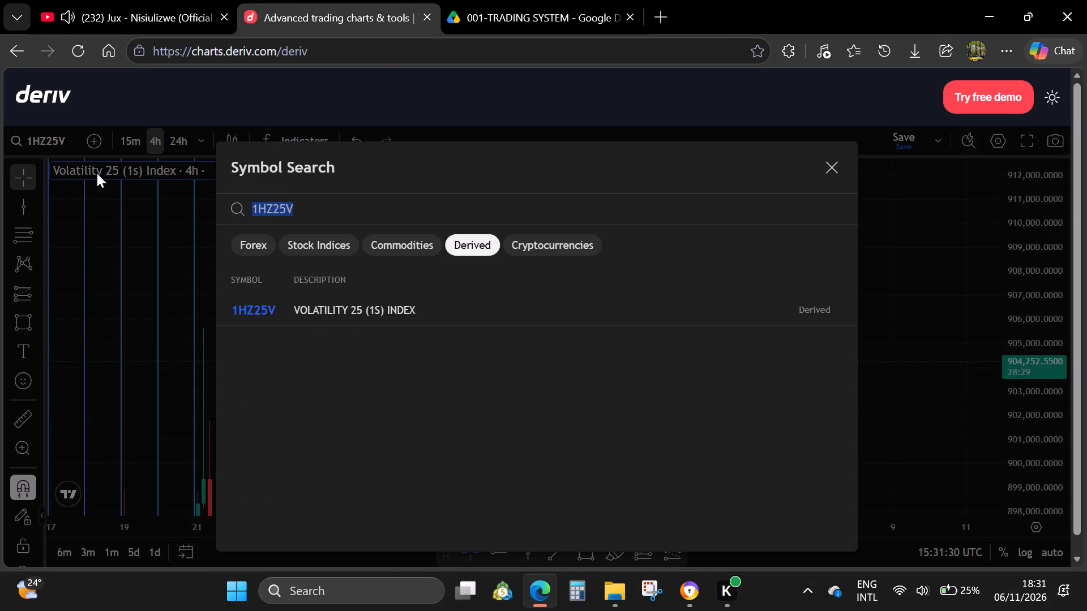
pyautogui.press('Delete')
pyautogui.click(483, 423)
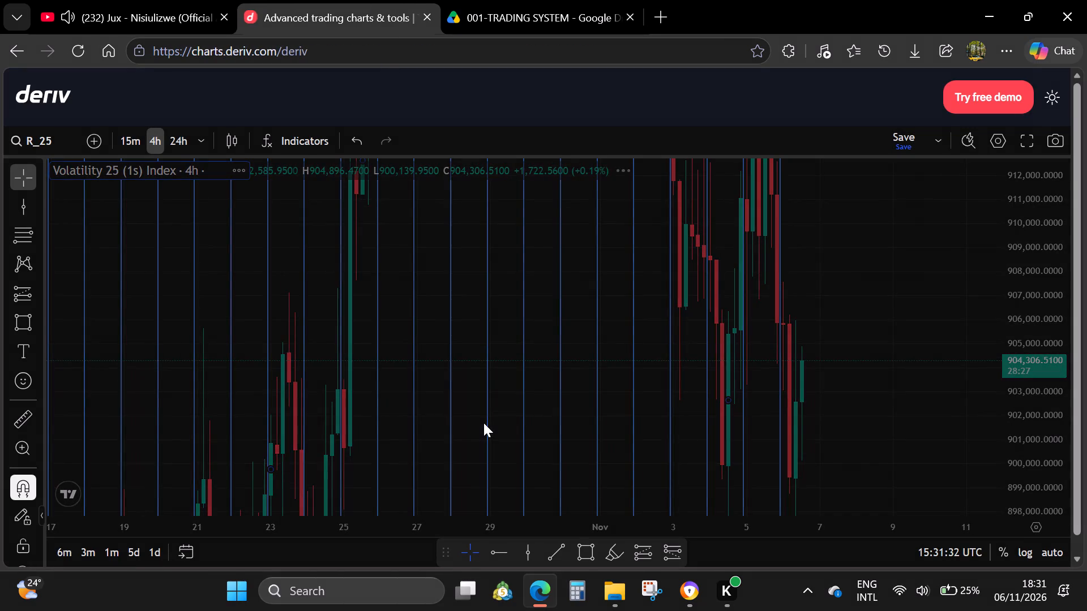
pyautogui.click(136, 144)
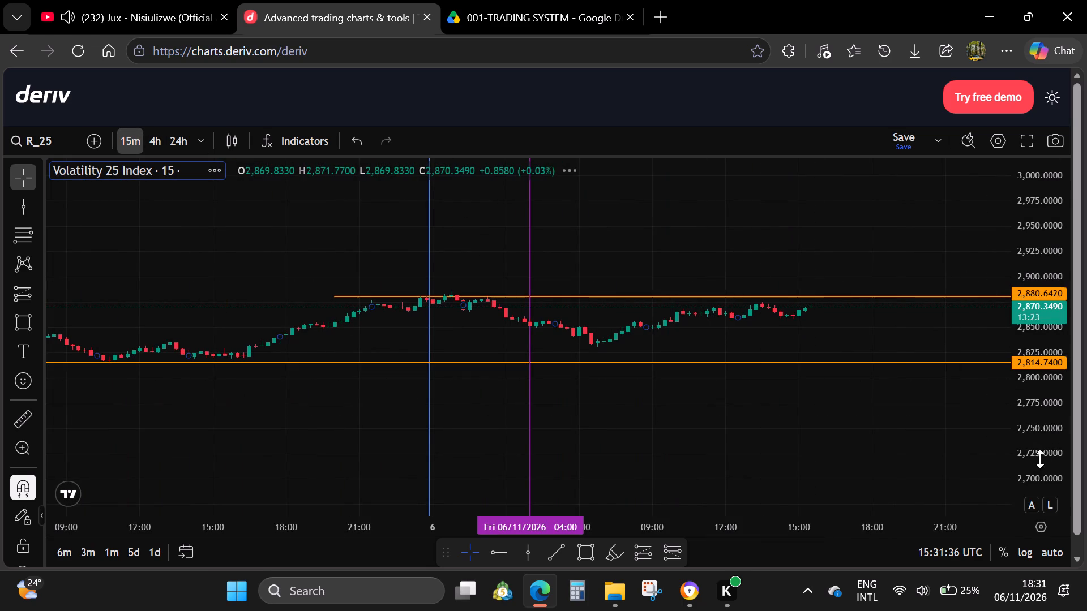
# Draw a rectangle between about 2,873.6050 and 2,885.2430 on the Volatility 25 chart, spanning 00:15 to about 17:00 on 06/11.
pyautogui.moveTo(1049, 470); pyautogui.dragTo(811, 98)
pyautogui.moveTo(729, 229); pyautogui.dragTo(729, 321)
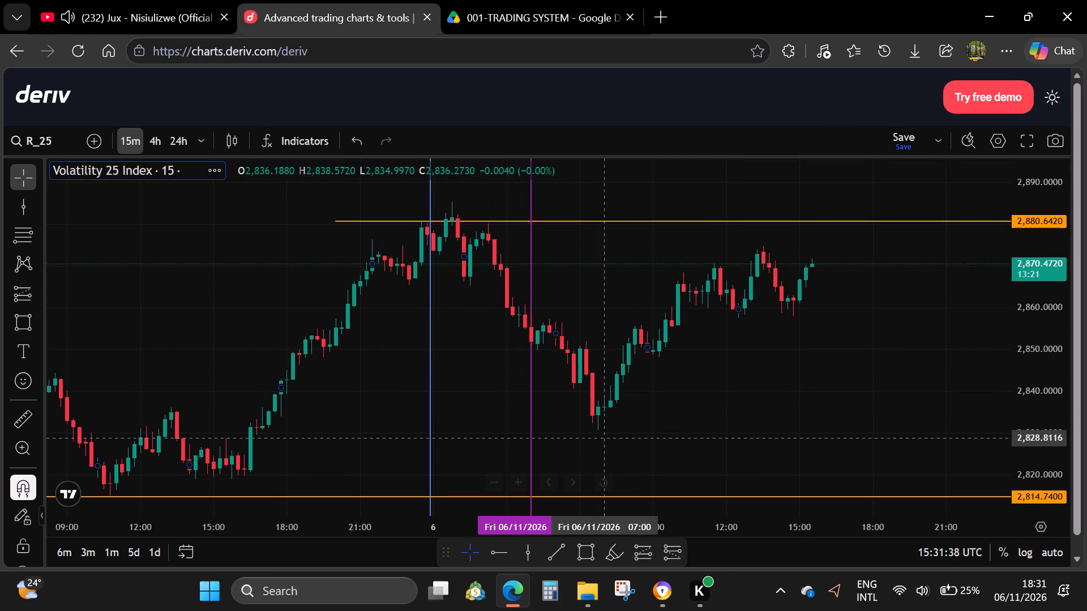
pyautogui.click(580, 554)
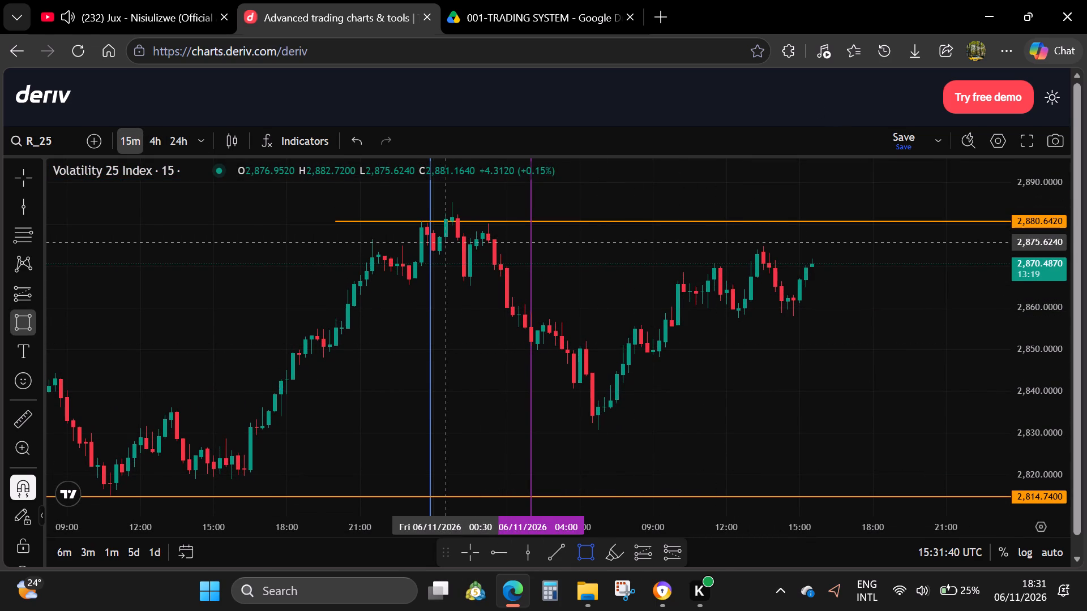
pyautogui.click(440, 249)
pyautogui.click(451, 199)
pyautogui.moveTo(451, 231); pyautogui.dragTo(850, 240)
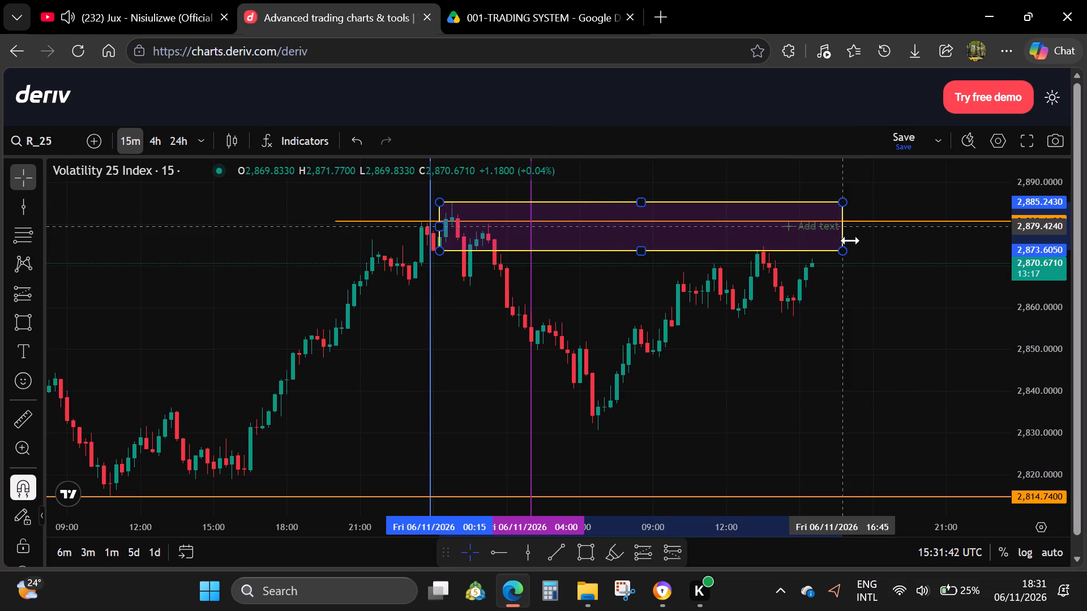
pyautogui.moveTo(850, 240); pyautogui.dragTo(851, 240)
pyautogui.click(824, 316)
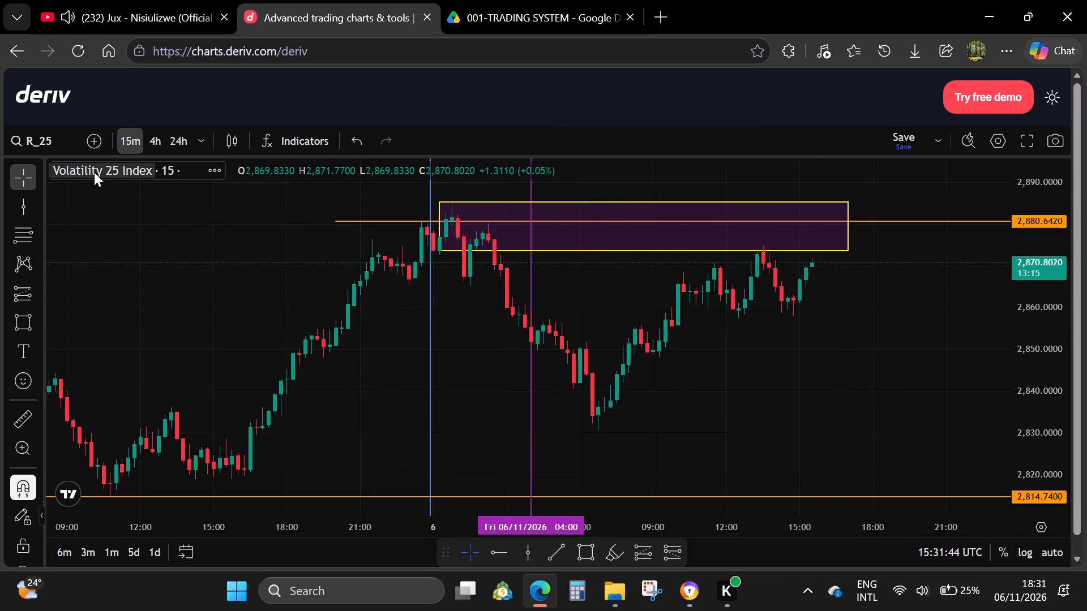
# Switch the chart to the Volatility 30 (1s) Index.
pyautogui.click(94, 172)
pyautogui.press('Delete')
pyautogui.click(427, 461)
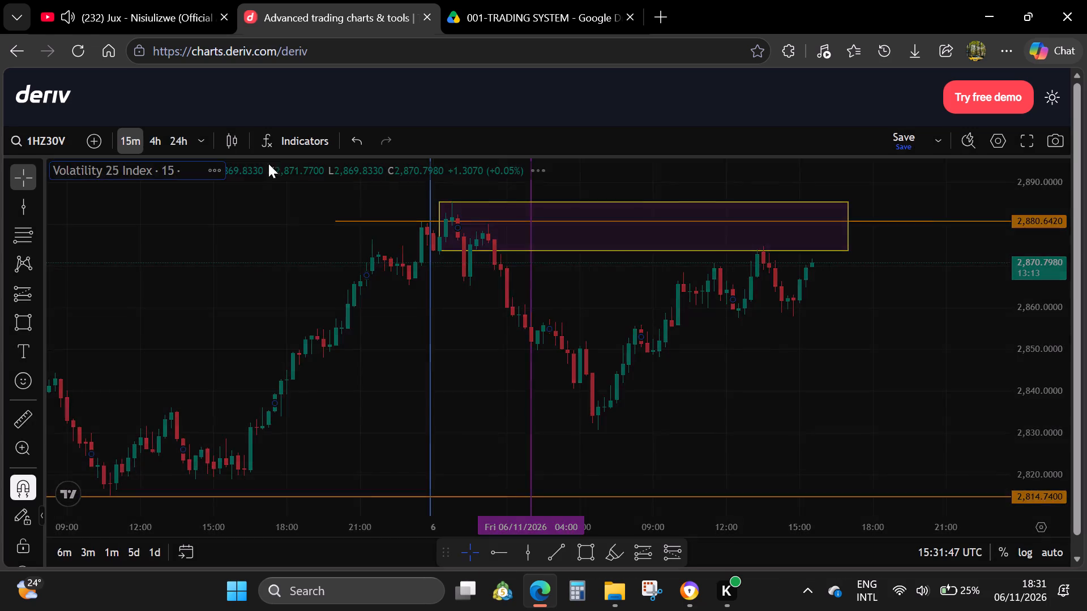
# On YouTube, expand the Jux - Nisiulizwe video description and look through the lyrics.
pyautogui.click(182, 0)
pyautogui.scroll(-1, 380, 312)
pyautogui.scroll(4, 380, 312)
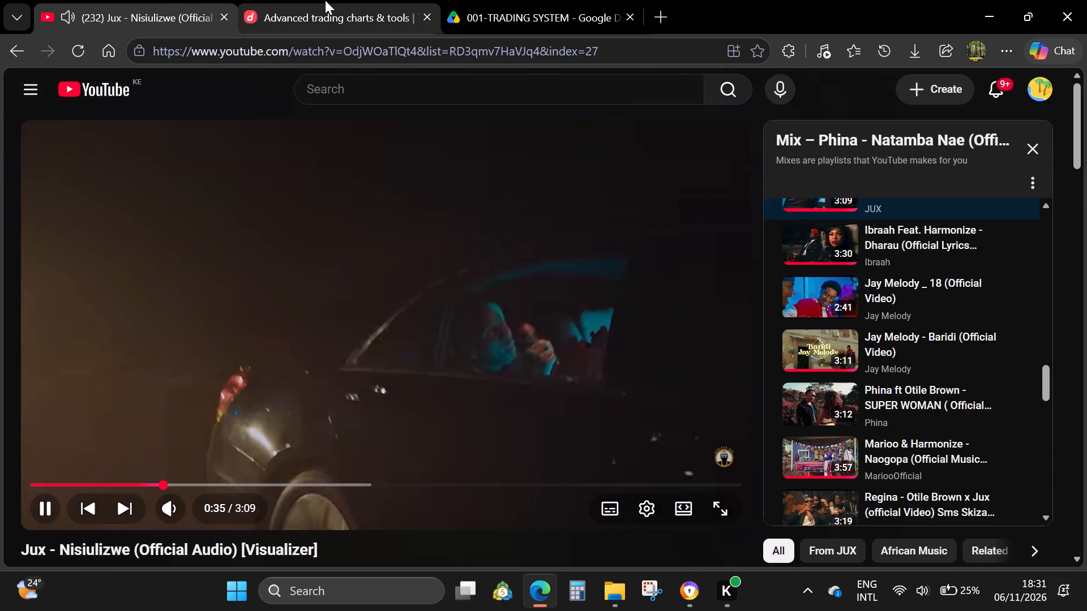
pyautogui.scroll(-2, 340, 293)
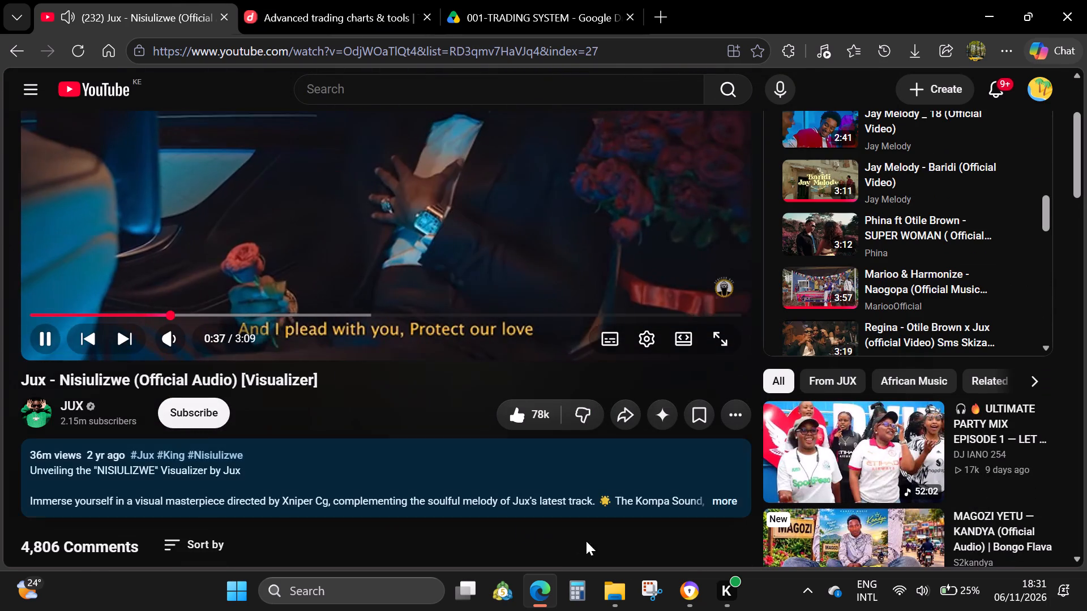
pyautogui.click(736, 498)
pyautogui.scroll(-2, 463, 505)
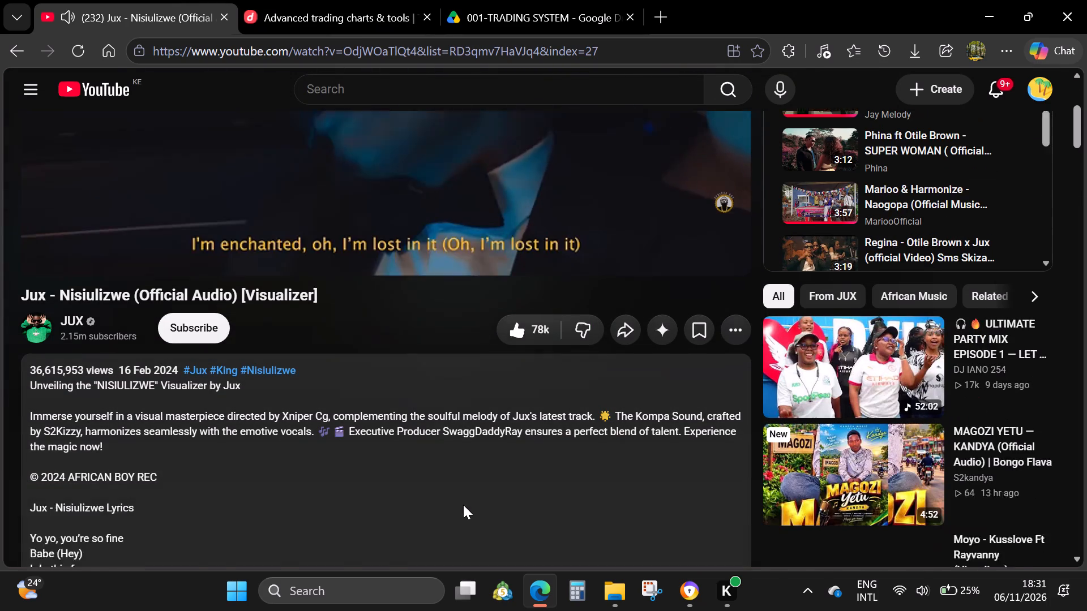
pyautogui.scroll(-2, 461, 481)
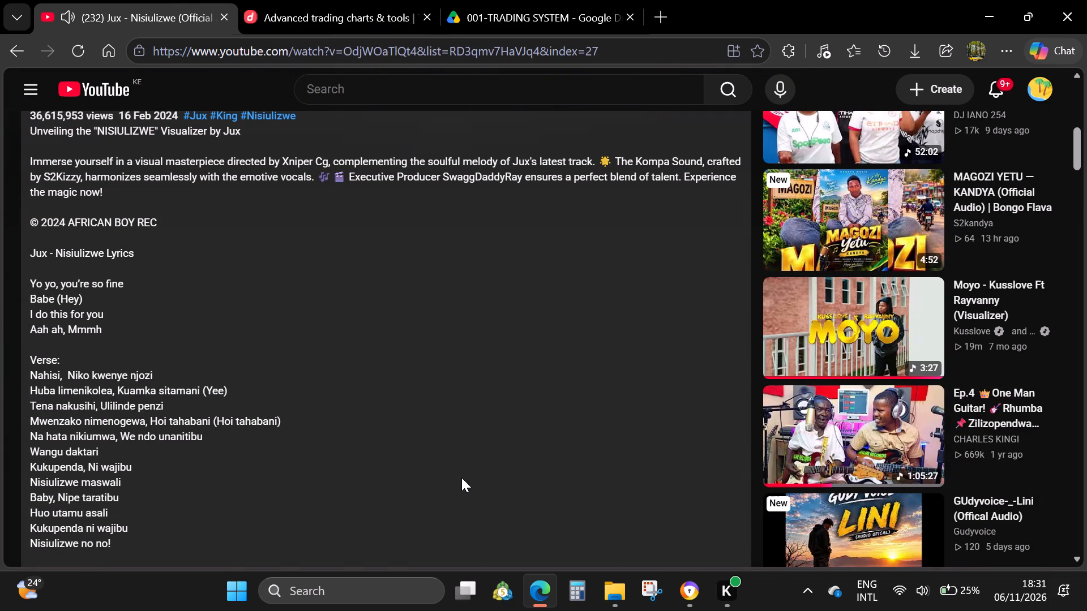
pyautogui.scroll(7, 461, 477)
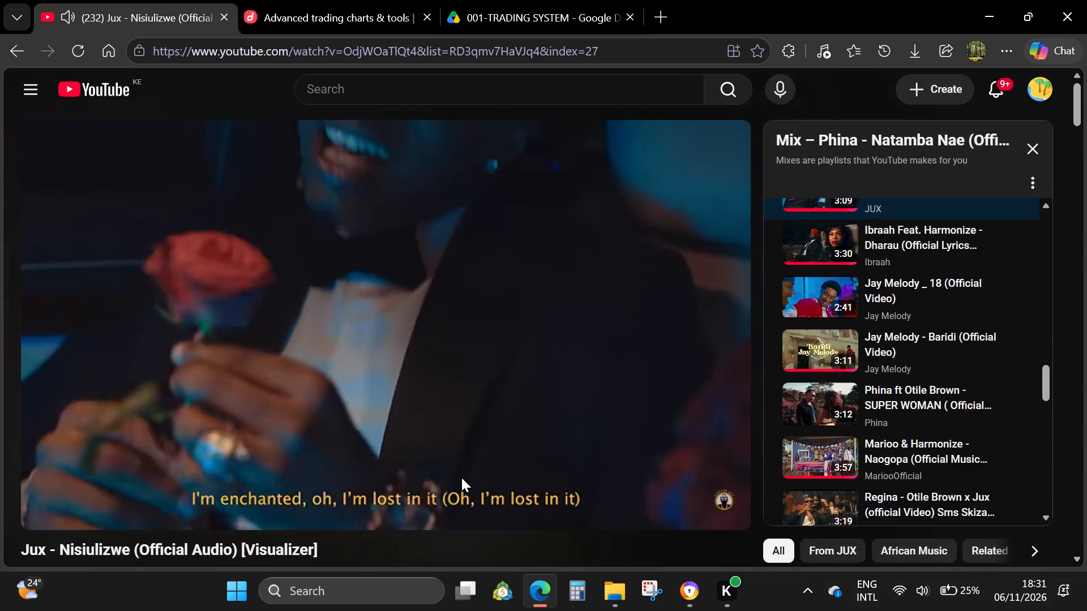
pyautogui.scroll(2, 461, 477)
# Return to the Deriv chart and examine Volatility 30 (1s) price action on the 4h and 15m timeframes.
pyautogui.click(306, 0)
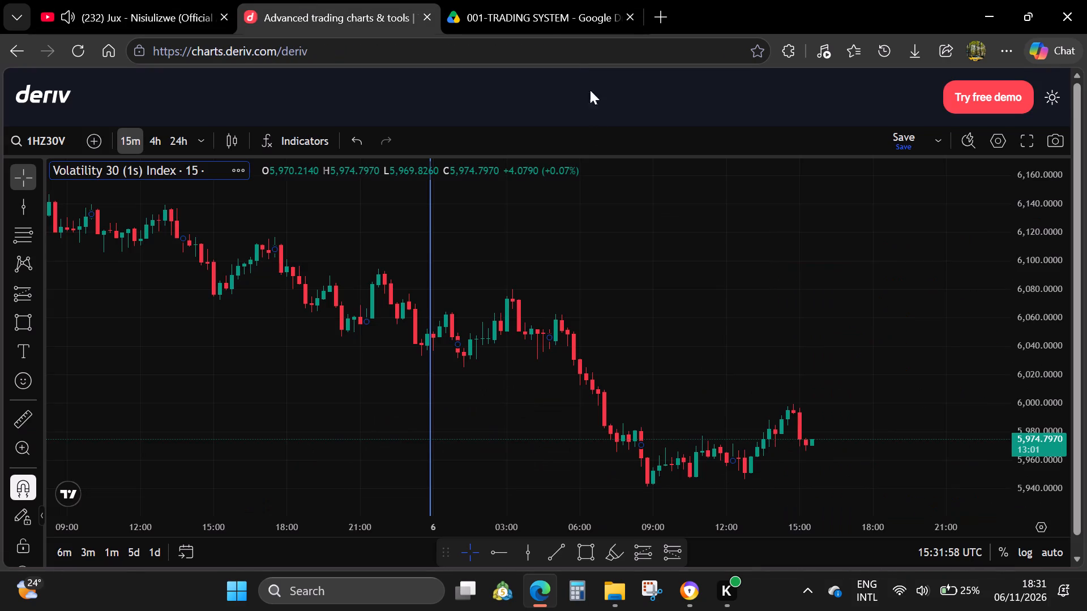
pyautogui.click(152, 137)
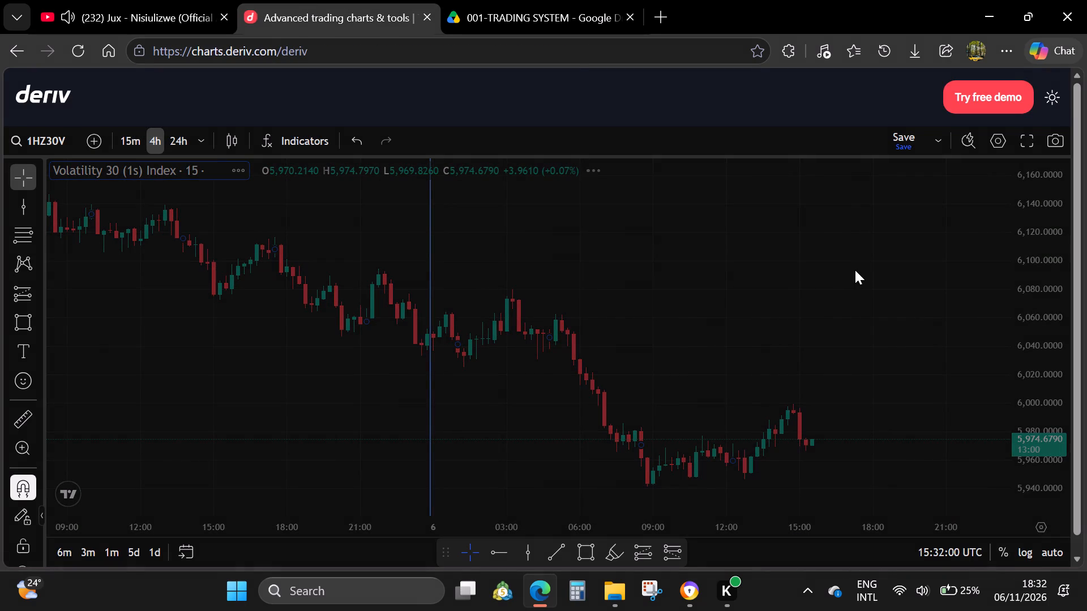
pyautogui.moveTo(1034, 242); pyautogui.dragTo(981, 403)
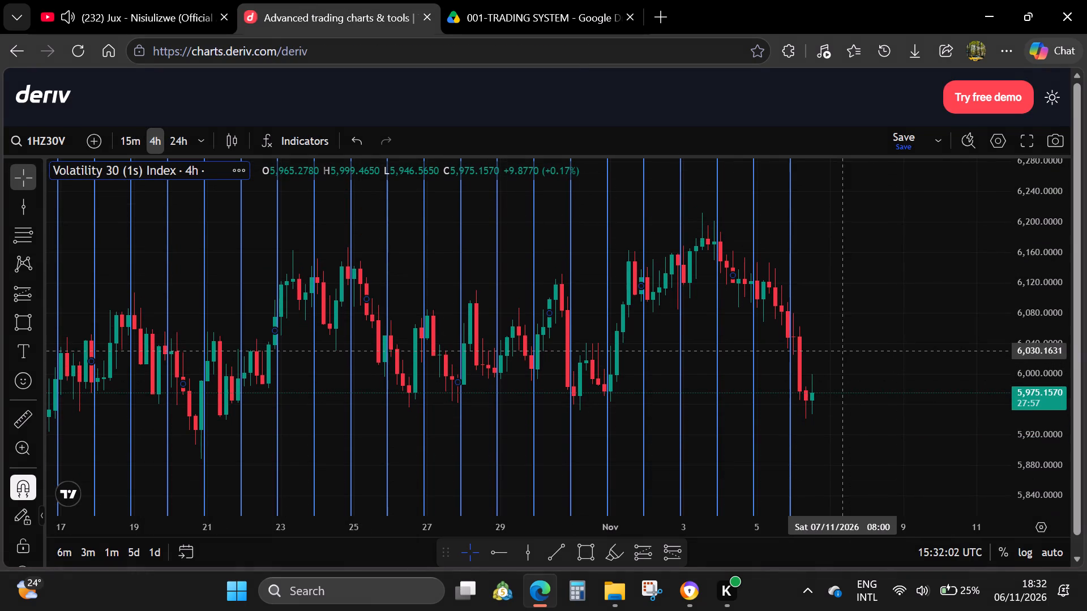
pyautogui.click(133, 145)
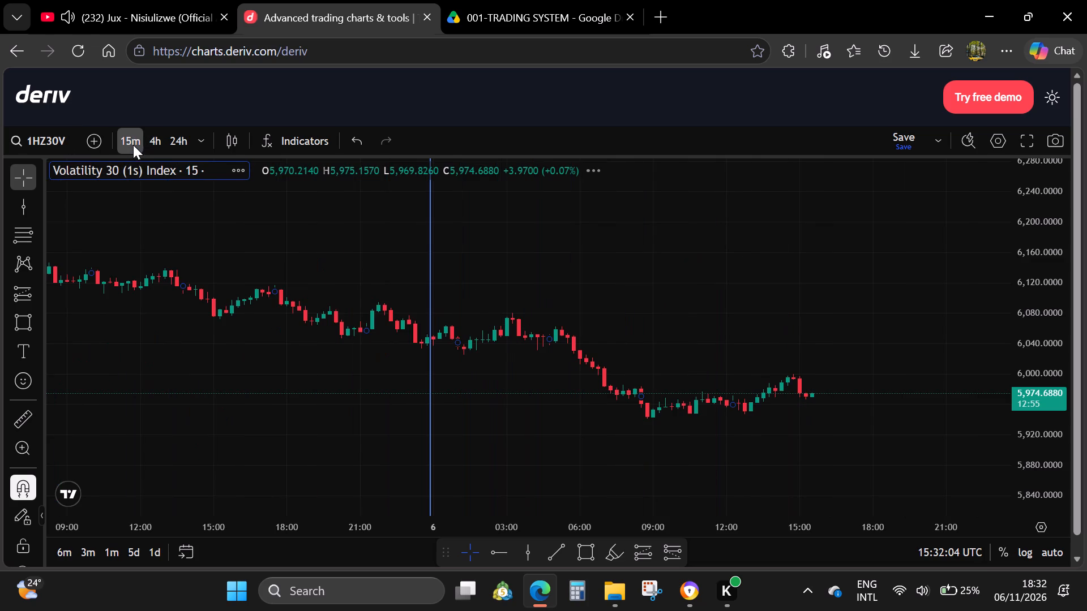
pyautogui.press('Delete')
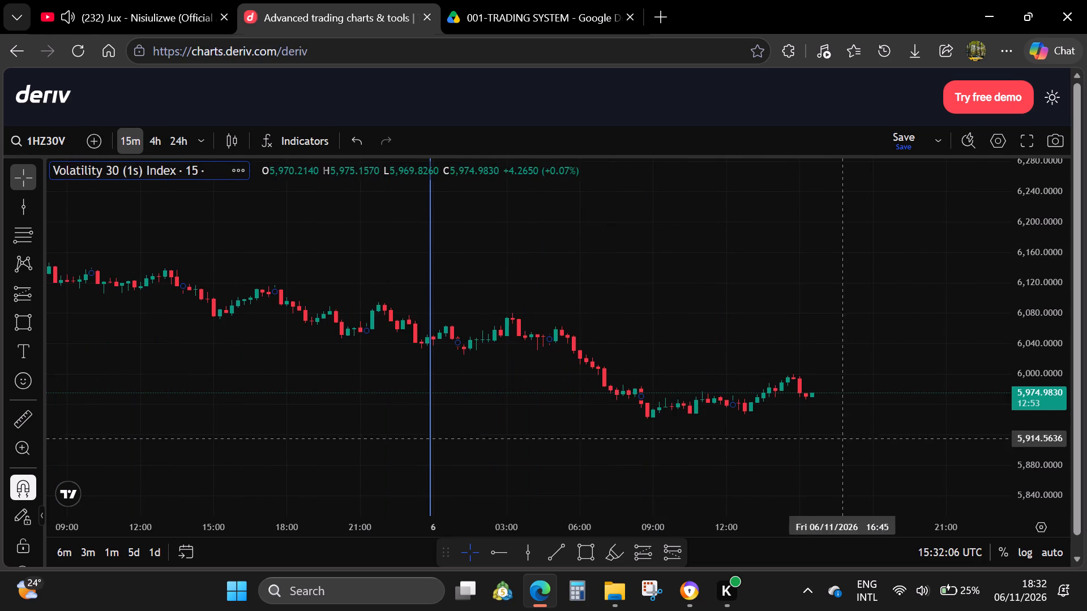
# Switch the chart to the Volatility 50 (1s) Index.
pyautogui.click(114, 166)
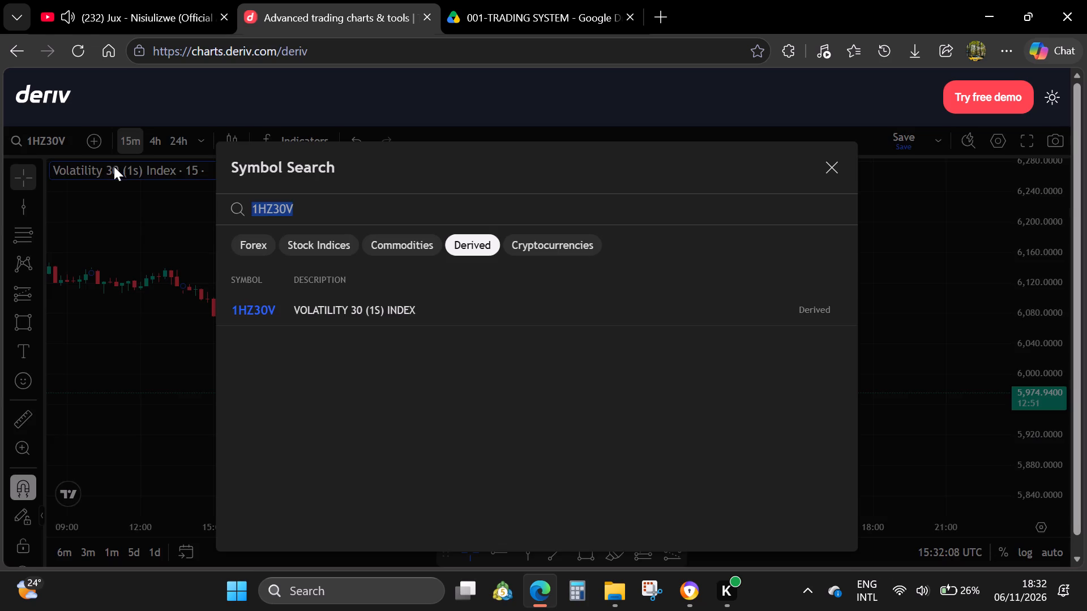
pyautogui.press('Delete')
pyautogui.click(448, 482)
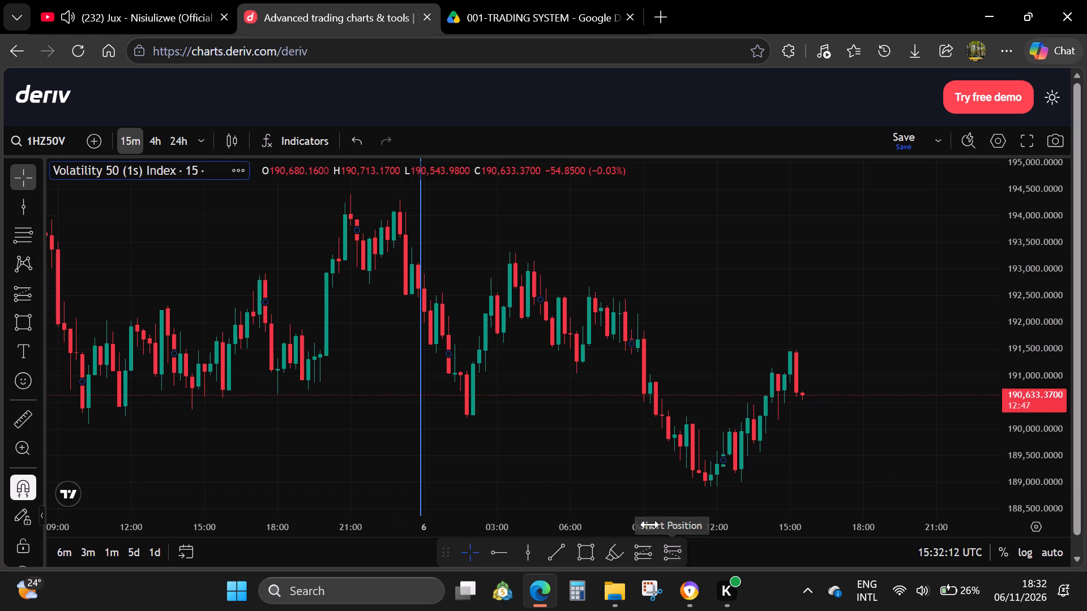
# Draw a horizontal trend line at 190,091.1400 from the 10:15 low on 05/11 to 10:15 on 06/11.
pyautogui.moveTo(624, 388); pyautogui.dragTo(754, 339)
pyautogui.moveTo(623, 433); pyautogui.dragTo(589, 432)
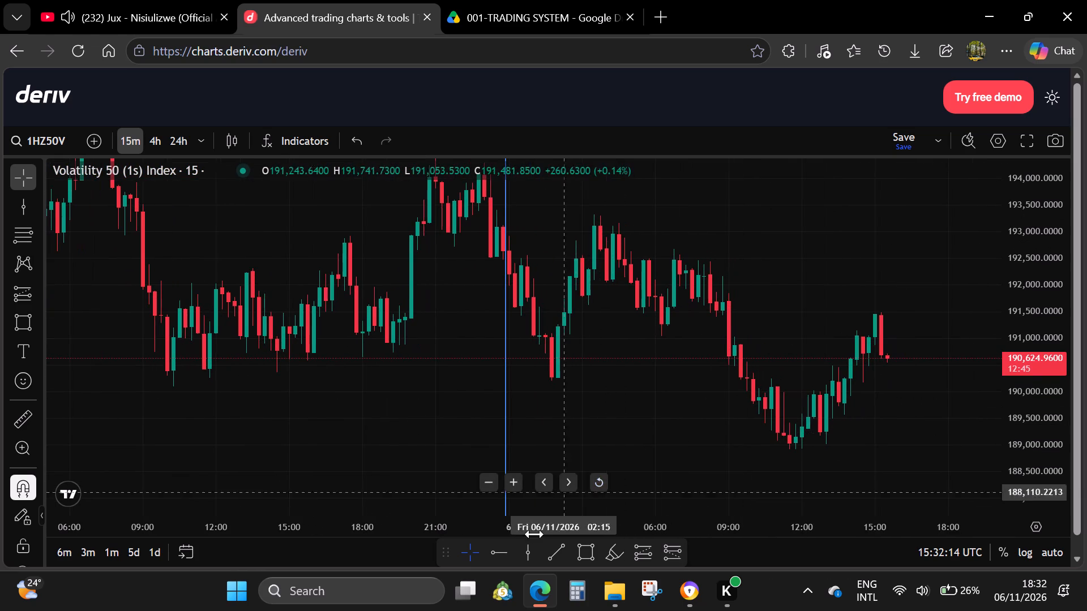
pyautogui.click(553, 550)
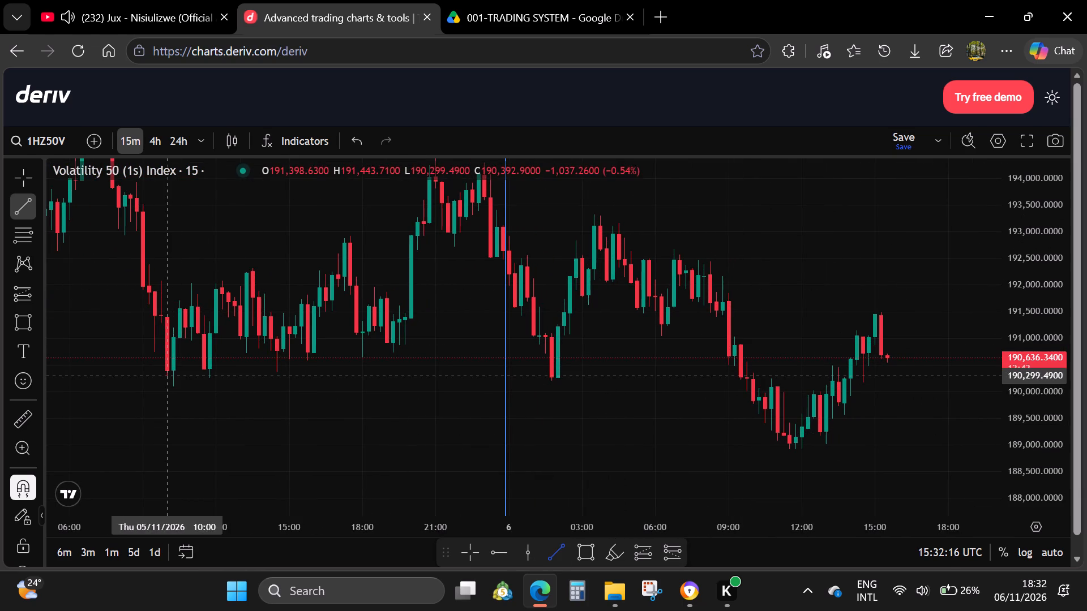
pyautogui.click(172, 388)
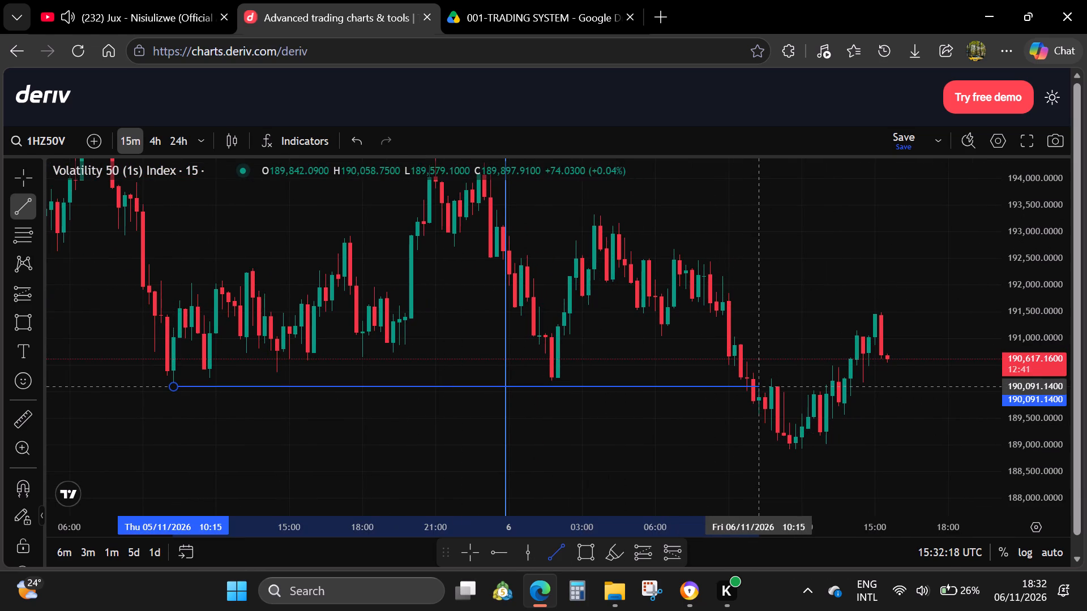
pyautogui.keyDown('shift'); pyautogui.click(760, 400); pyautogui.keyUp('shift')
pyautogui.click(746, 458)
# Examine the Volatility 50 (1s) chart on the 4h timeframe and return to 15m.
pyautogui.click(152, 140)
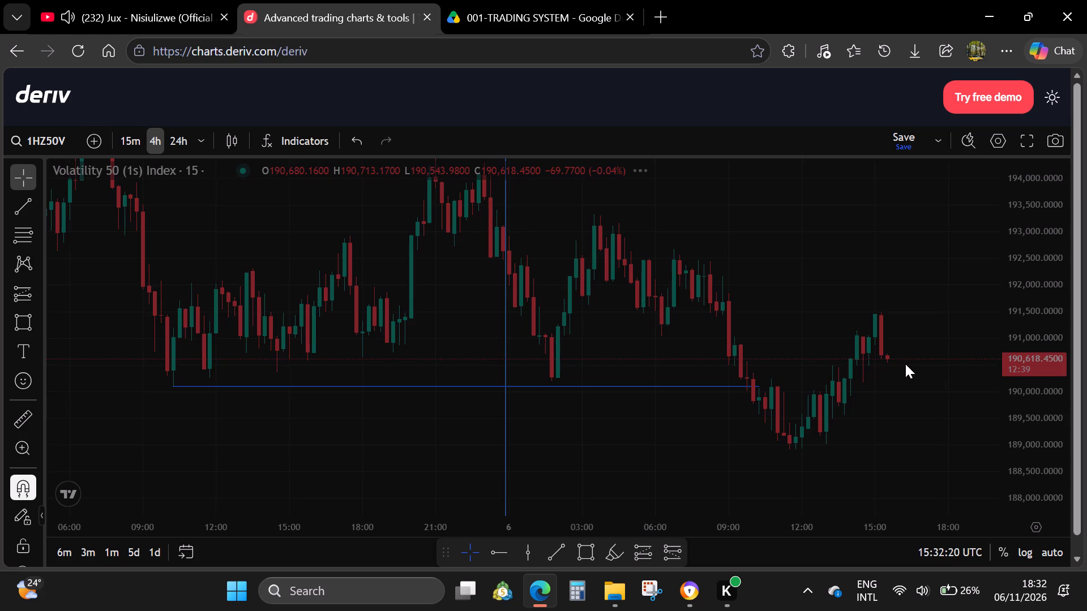
pyautogui.moveTo(939, 445); pyautogui.dragTo(878, 437)
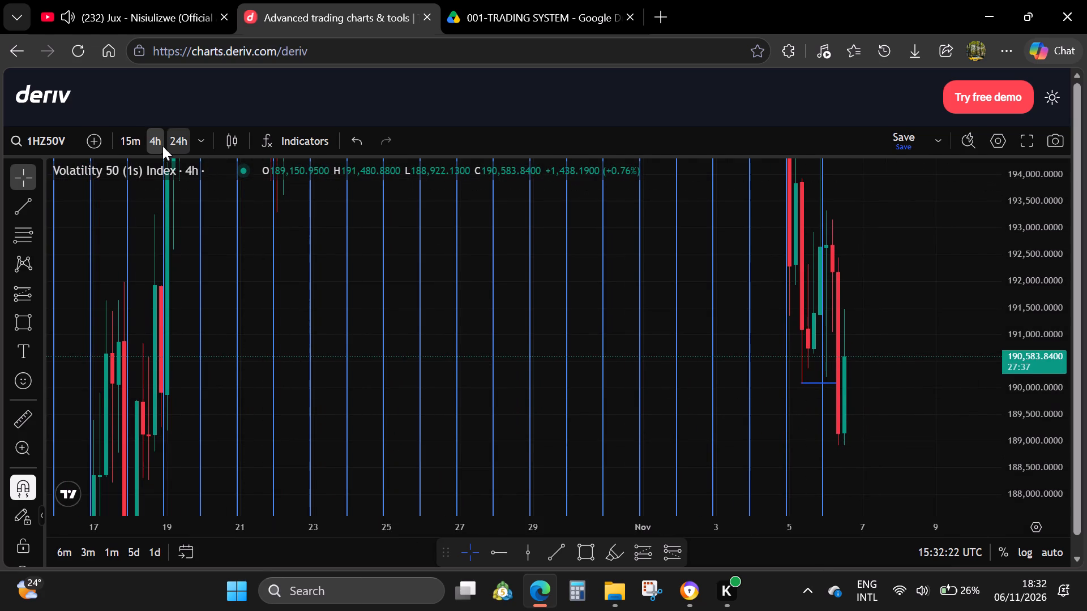
pyautogui.click(124, 138)
pyautogui.moveTo(609, 311); pyautogui.dragTo(410, 285)
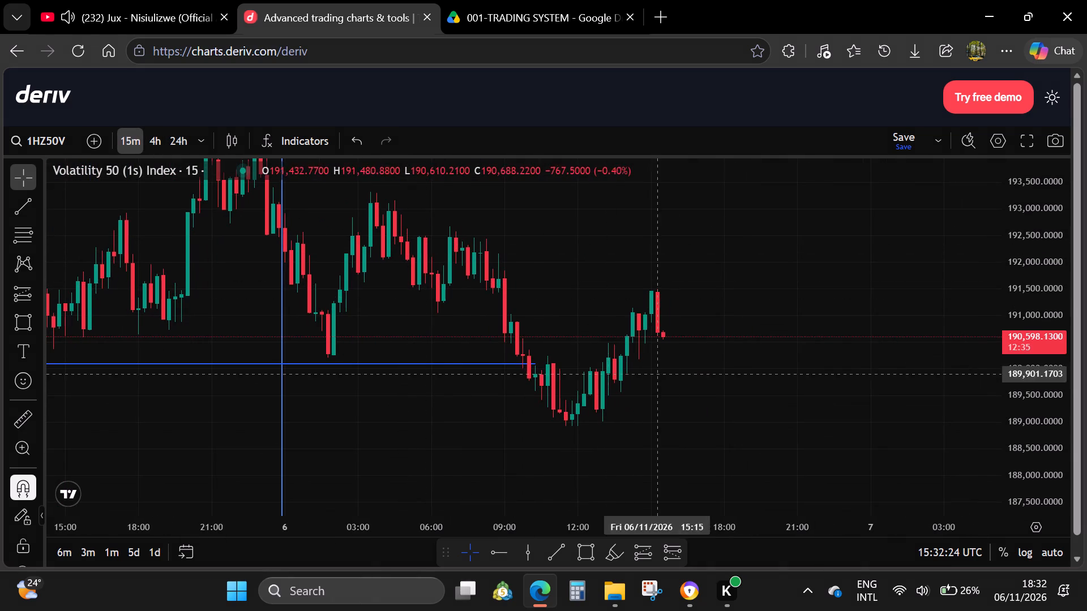
# Switch to Avast Secure Browser, close the Journey login page, and return to the Deriv chart.
pyautogui.click(695, 587)
pyautogui.click(695, 587)
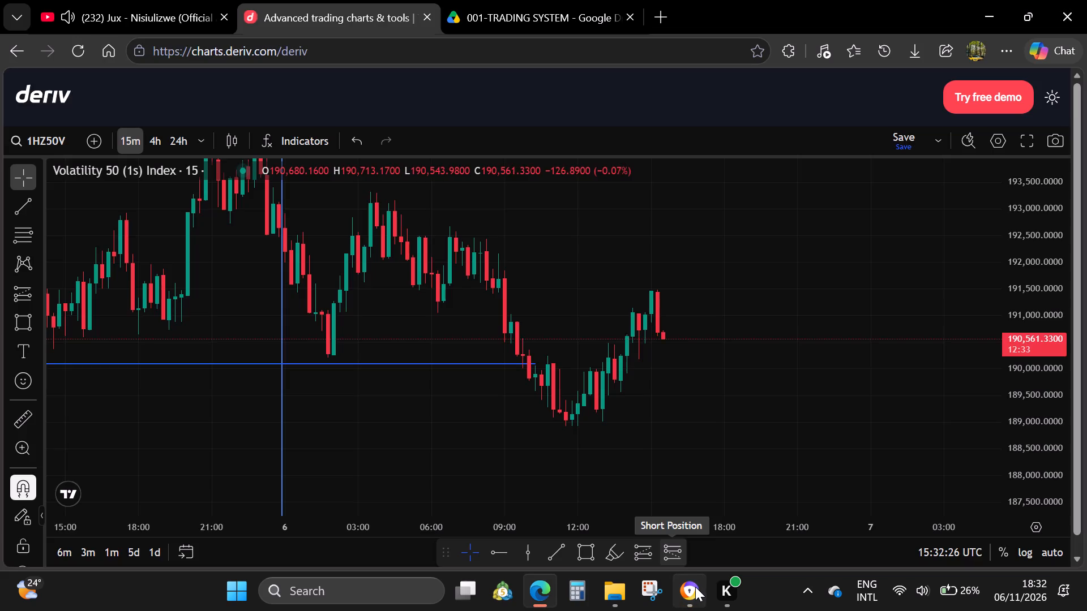
pyautogui.click(695, 595)
pyautogui.click(217, 19)
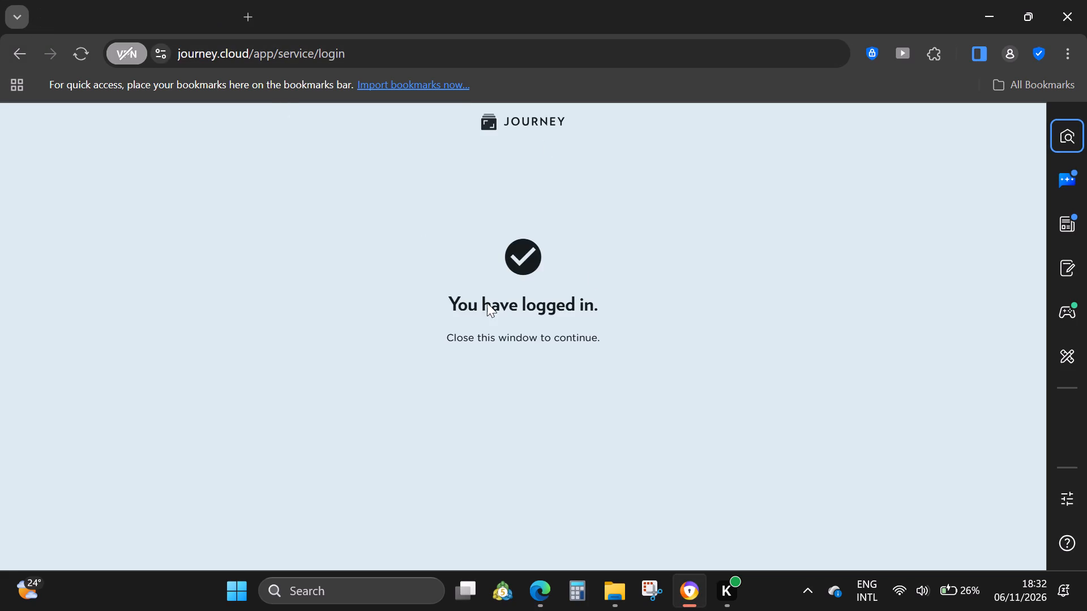
pyautogui.click(695, 354)
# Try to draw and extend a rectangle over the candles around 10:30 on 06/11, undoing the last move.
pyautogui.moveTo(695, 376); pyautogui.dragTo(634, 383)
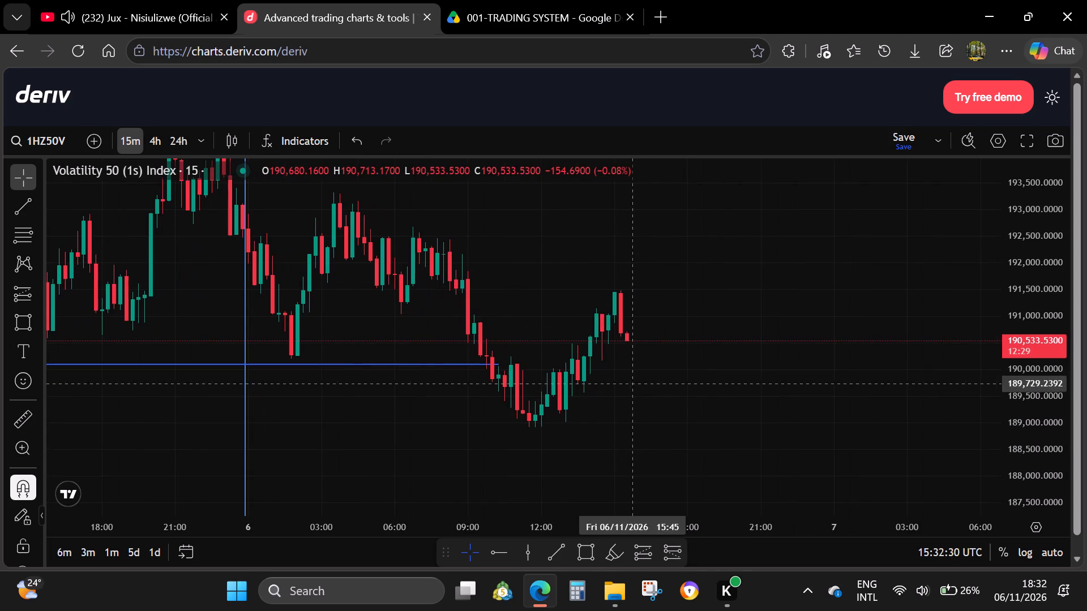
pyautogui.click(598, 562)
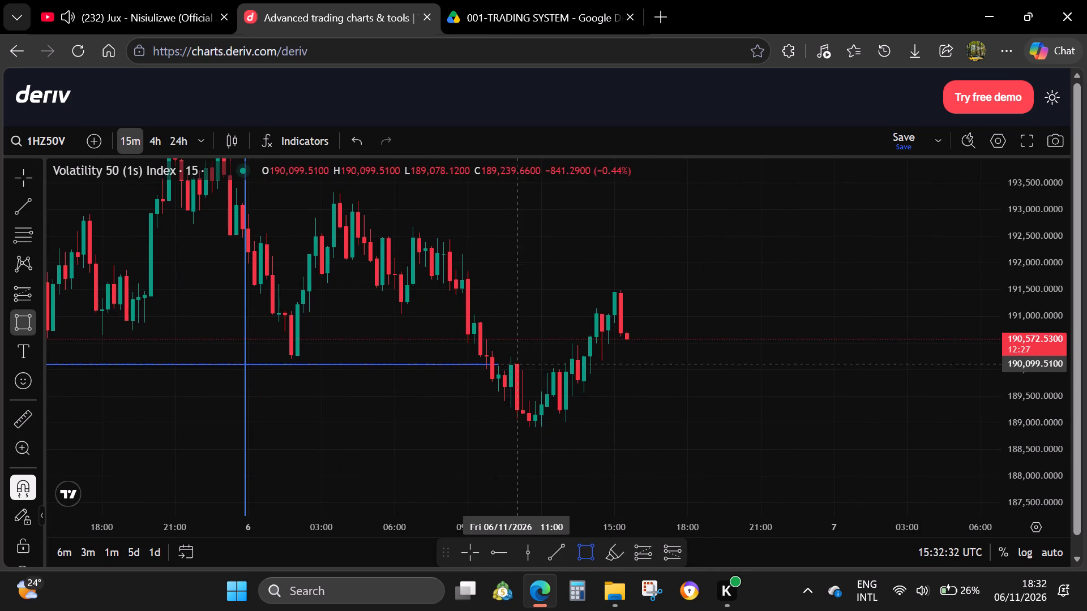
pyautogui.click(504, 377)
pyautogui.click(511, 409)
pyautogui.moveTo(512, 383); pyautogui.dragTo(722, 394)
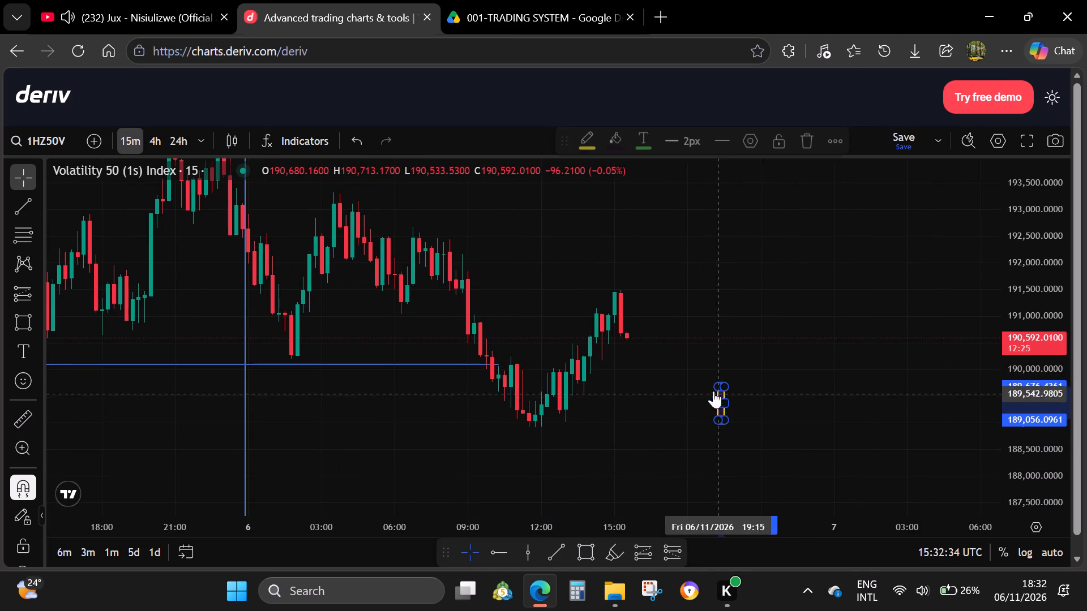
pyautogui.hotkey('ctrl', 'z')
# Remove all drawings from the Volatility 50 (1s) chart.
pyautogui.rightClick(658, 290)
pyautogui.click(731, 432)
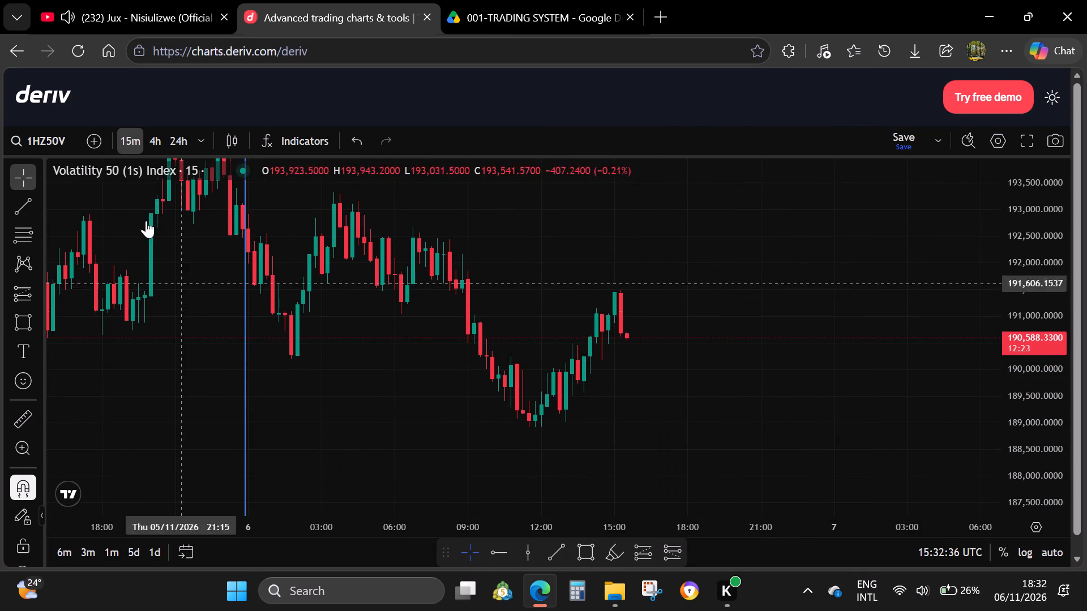
# Set the chart to the 4h timeframe and load the Volatility 50 Index.
pyautogui.click(151, 134)
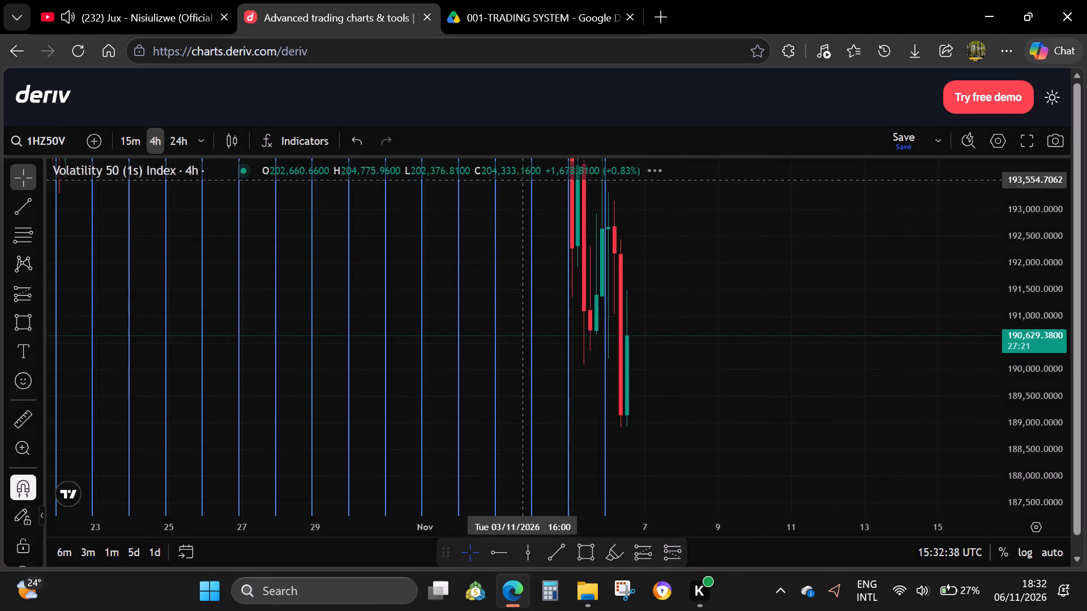
pyautogui.click(131, 174)
pyautogui.press('Delete')
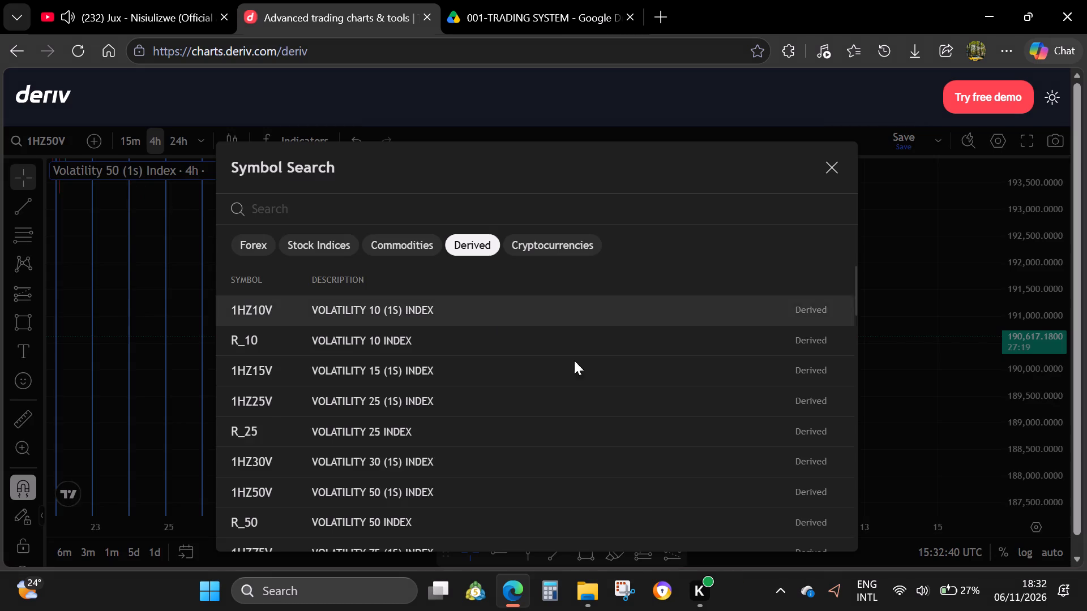
pyautogui.click(406, 514)
# Switch to YouTube, play "Asagwile - Ndoa" from the mix playlist, and return to the Deriv chart.
pyautogui.click(123, 0)
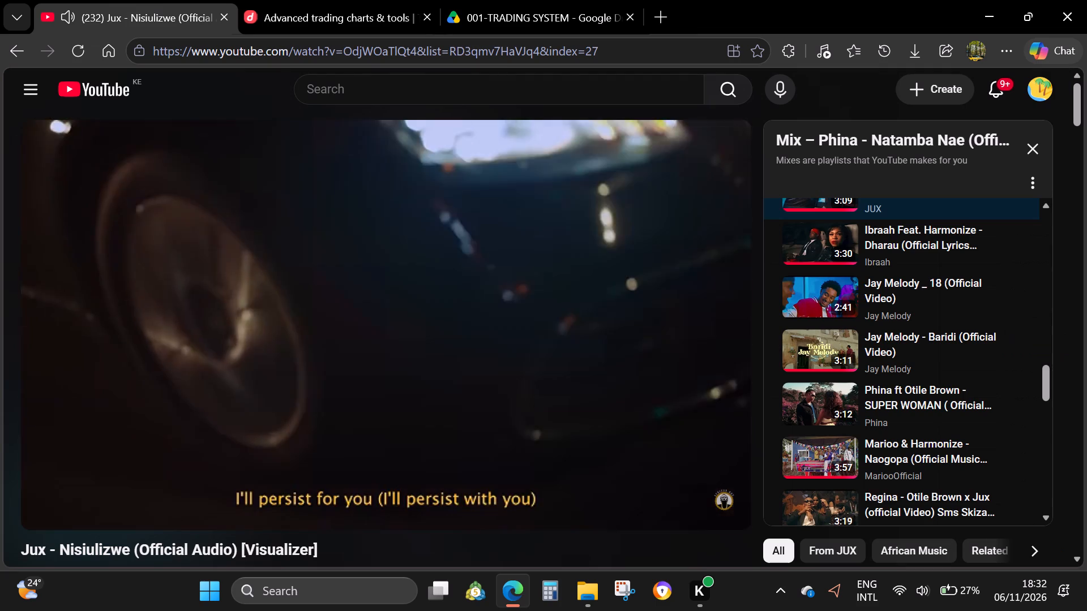
pyautogui.scroll(-1, 940, 435)
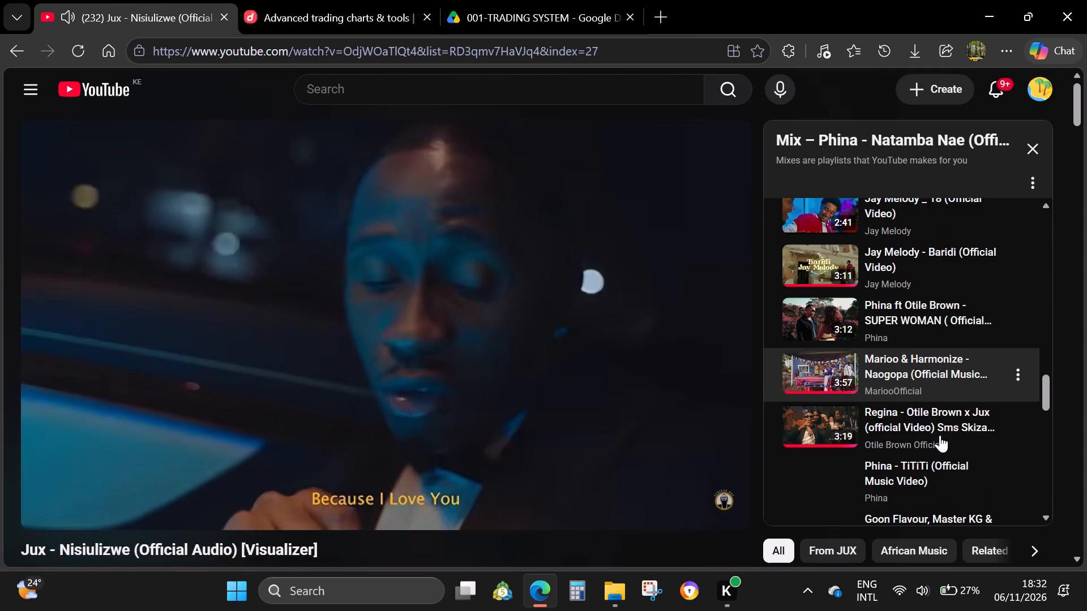
pyautogui.scroll(-4, 940, 435)
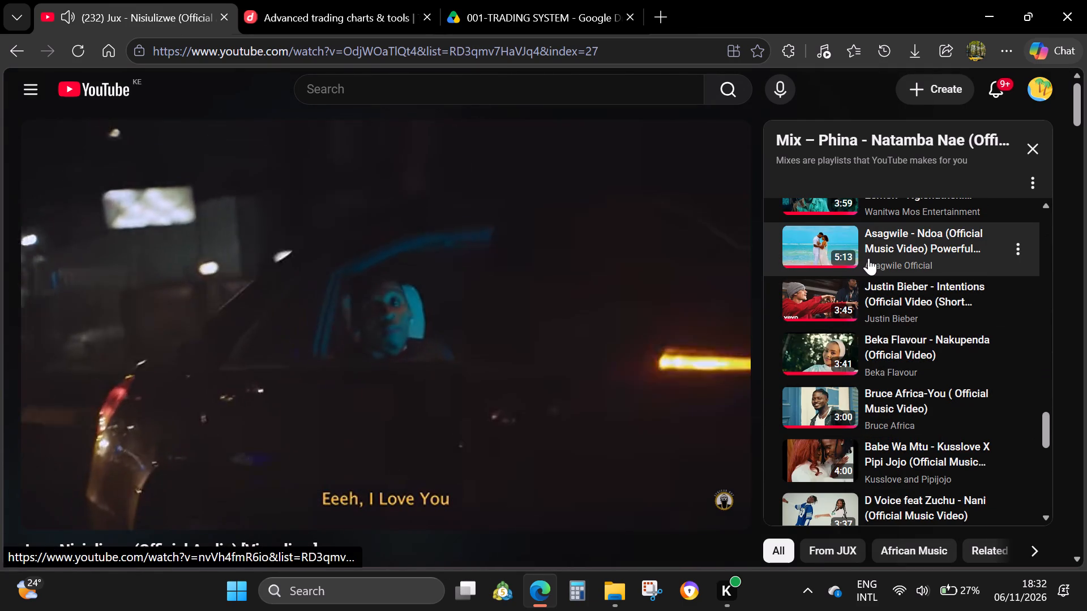
pyautogui.click(903, 253)
pyautogui.click(535, 0)
pyautogui.click(305, 0)
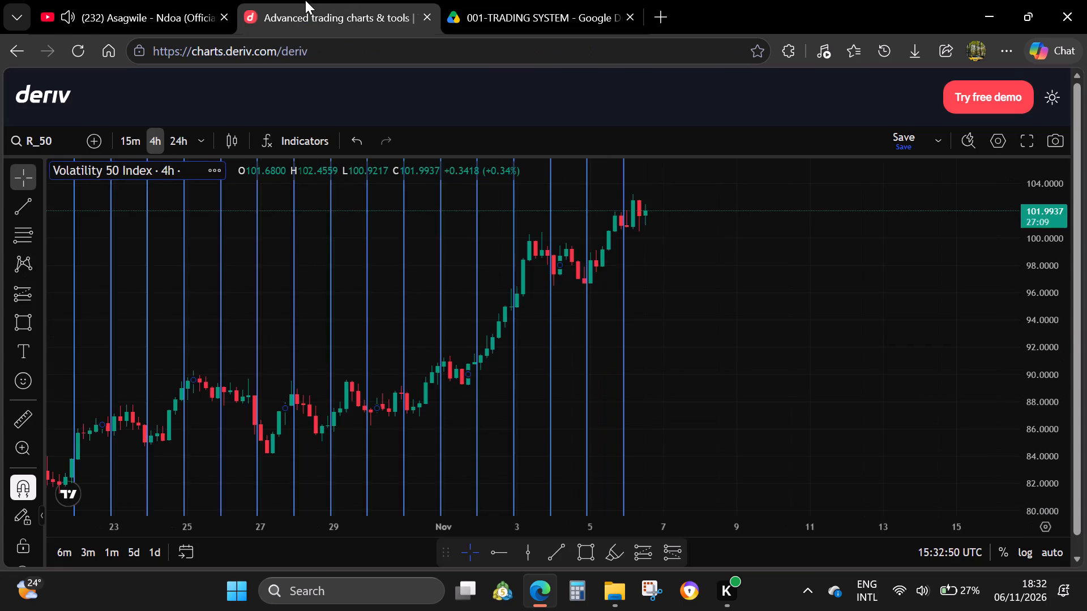
# Mark the 05/11 high at 101.9252 and low at 96.6989 with horizontal rays on the Volatility 50 4h chart.
pyautogui.moveTo(680, 357); pyautogui.dragTo(610, 374)
pyautogui.click(495, 551)
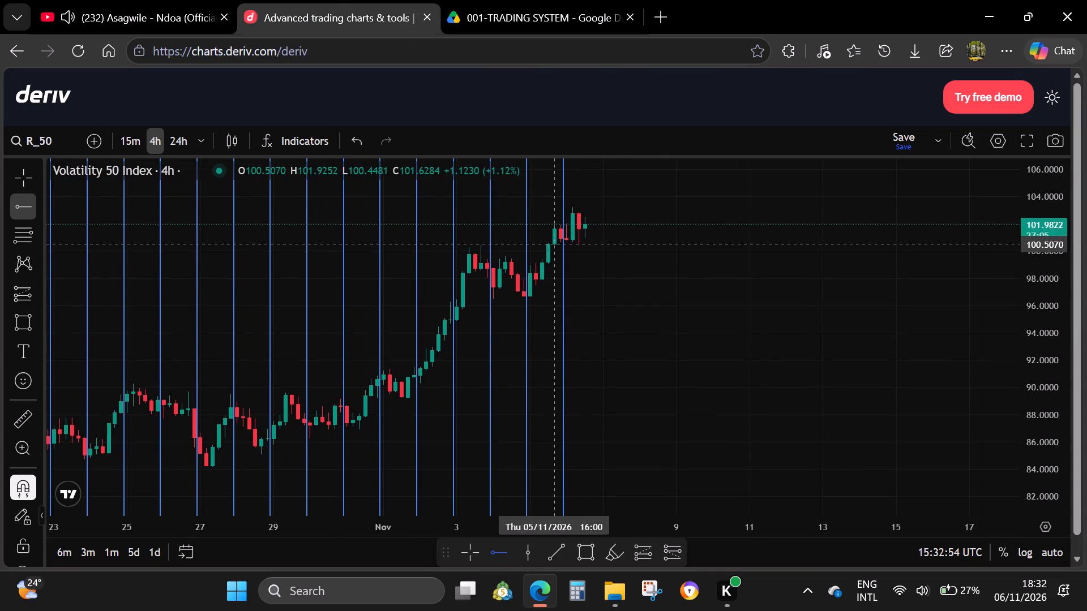
pyautogui.click(554, 222)
pyautogui.click(587, 271)
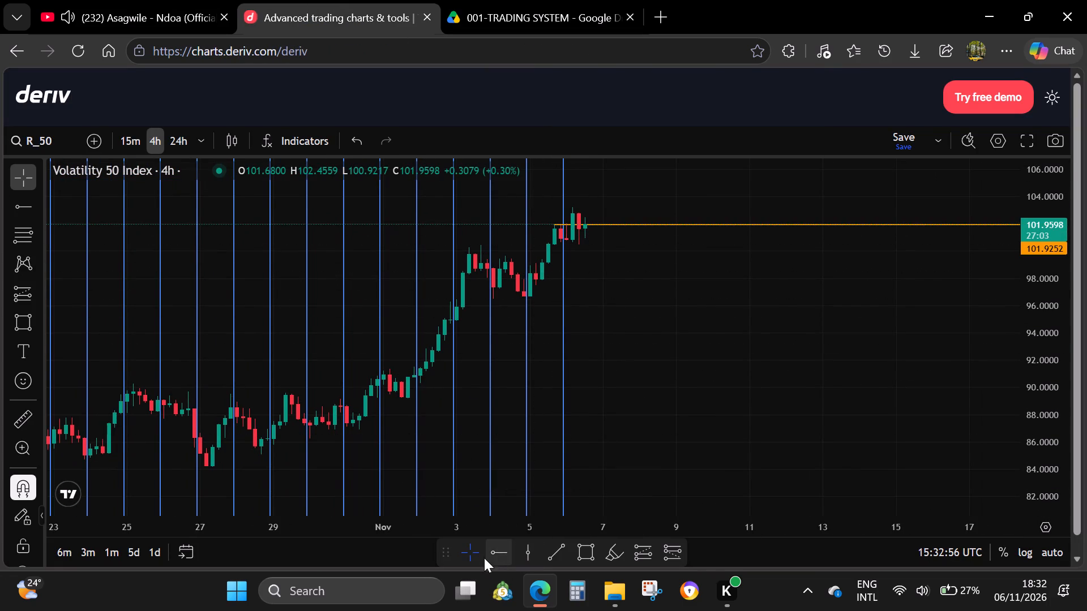
pyautogui.click(484, 558)
pyautogui.click(531, 291)
pyautogui.click(594, 308)
# Place a vertical line at 04:00 on 06/11/2026 and view the Volatility 50 chart on the 15m timeframe.
pyautogui.moveTo(606, 341); pyautogui.dragTo(577, 411)
pyautogui.moveTo(1047, 467); pyautogui.dragTo(919, 197)
pyautogui.moveTo(781, 217); pyautogui.dragTo(763, 360)
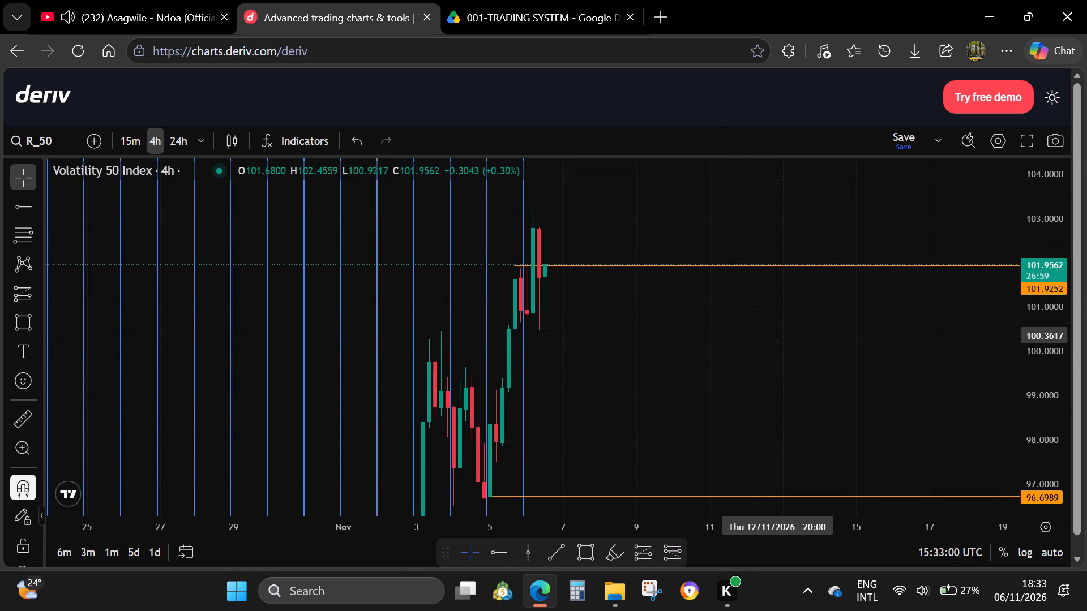
pyautogui.click(533, 549)
pyautogui.click(533, 371)
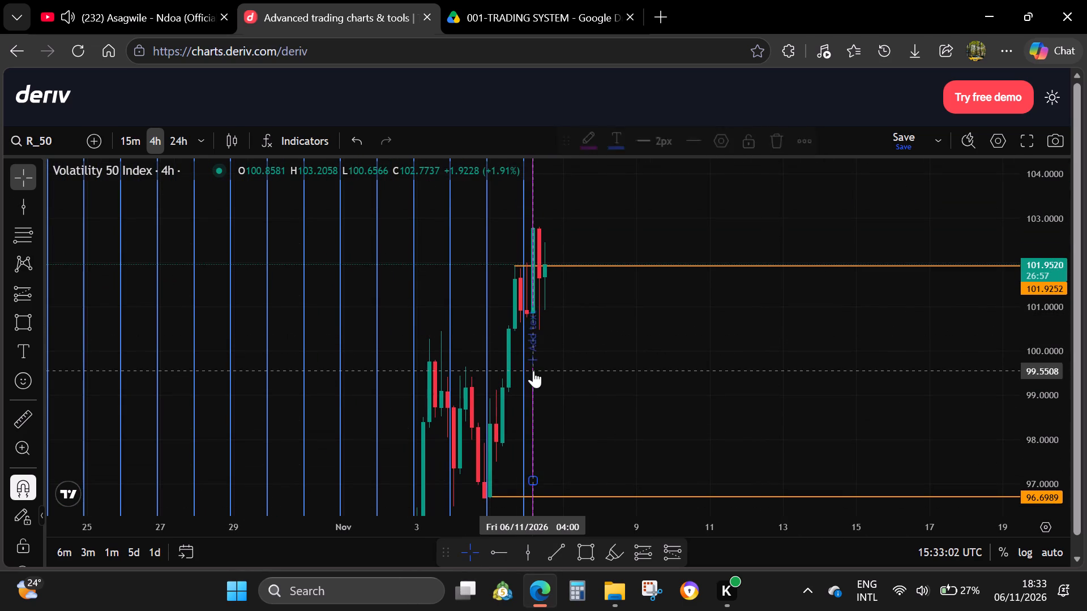
pyautogui.click(133, 144)
pyautogui.moveTo(551, 362); pyautogui.dragTo(699, 387)
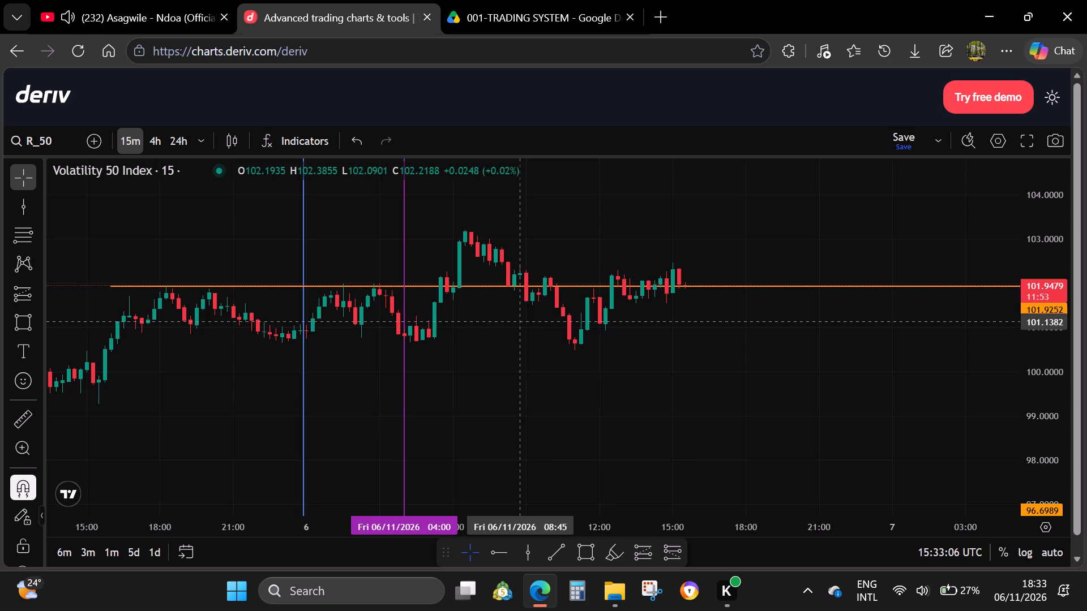
# Load the Volatility 75 (1s) Index chart.
pyautogui.click(85, 163)
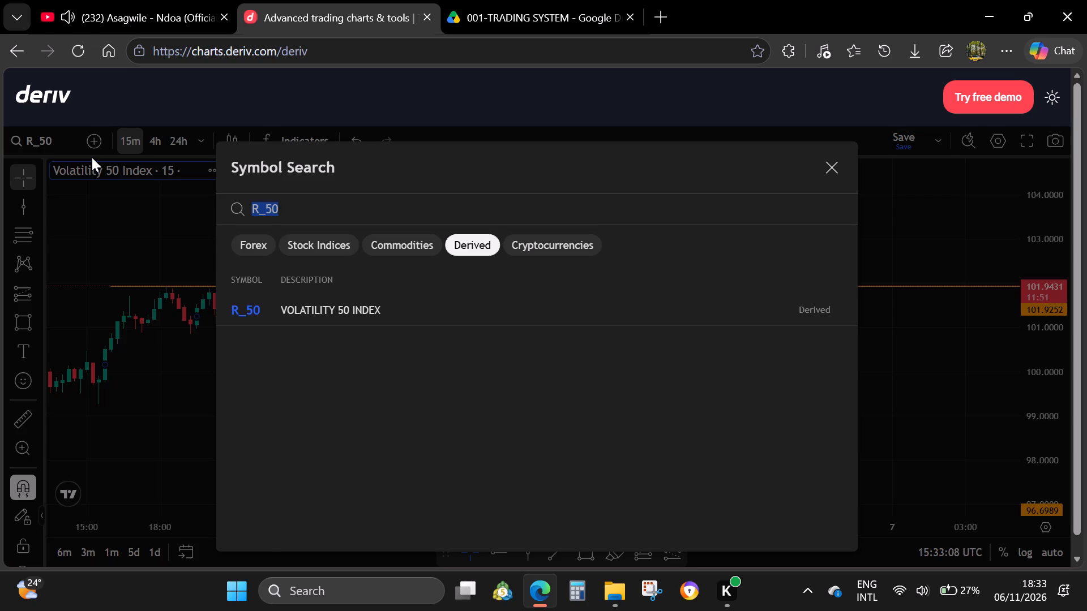
pyautogui.press('Delete')
pyautogui.scroll(-1, 500, 420)
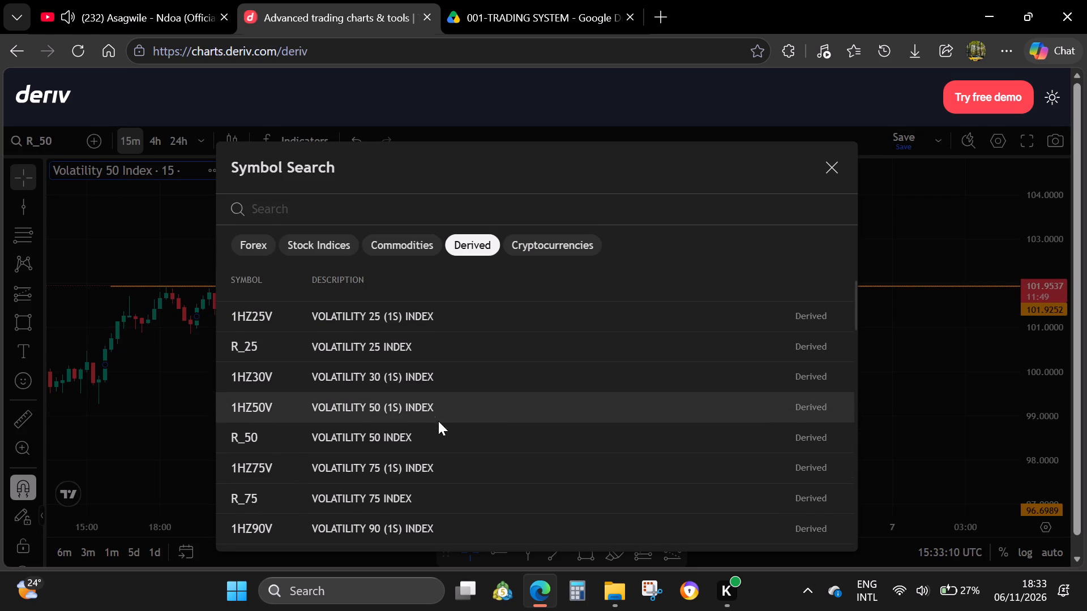
pyautogui.click(413, 464)
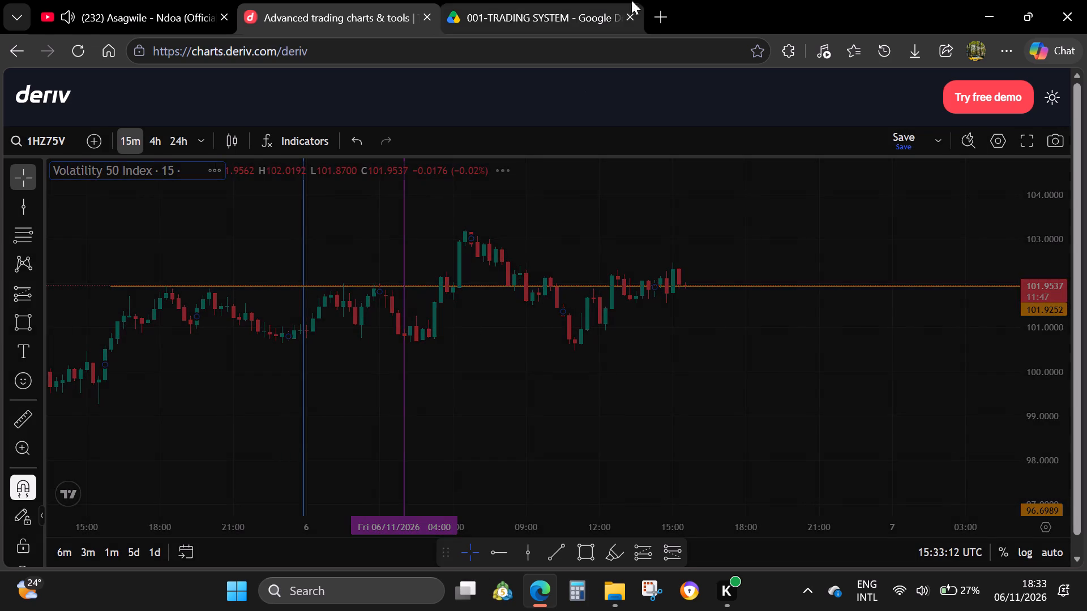
# Open TradingView in a new browser tab, show the watchlist, and load the GBPCHF chart.
pyautogui.click(662, 15)
pyautogui.click(233, 234)
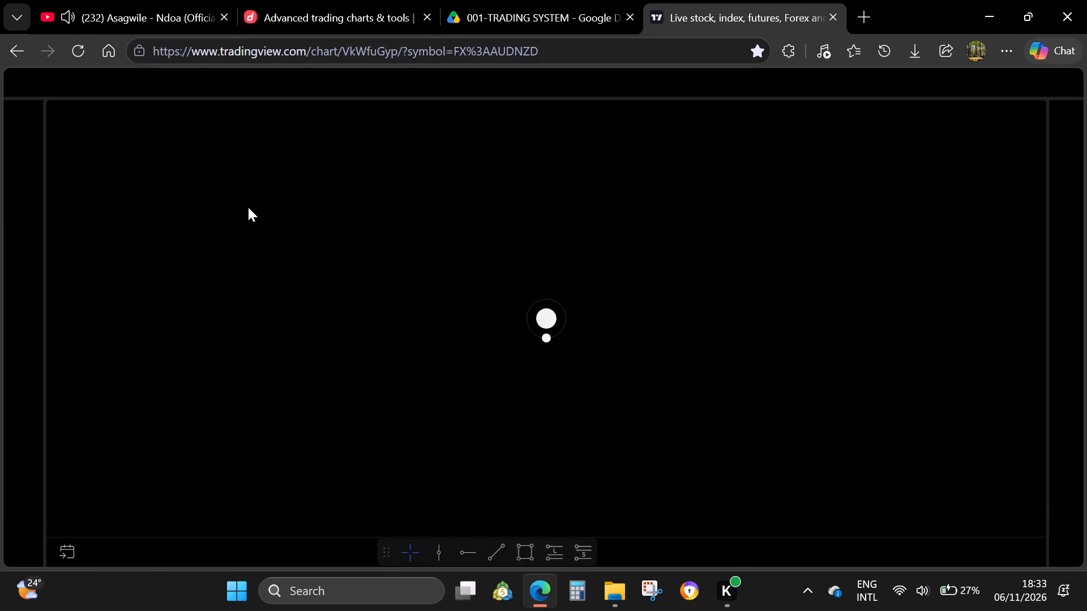
pyautogui.click(320, 0)
pyautogui.click(681, 0)
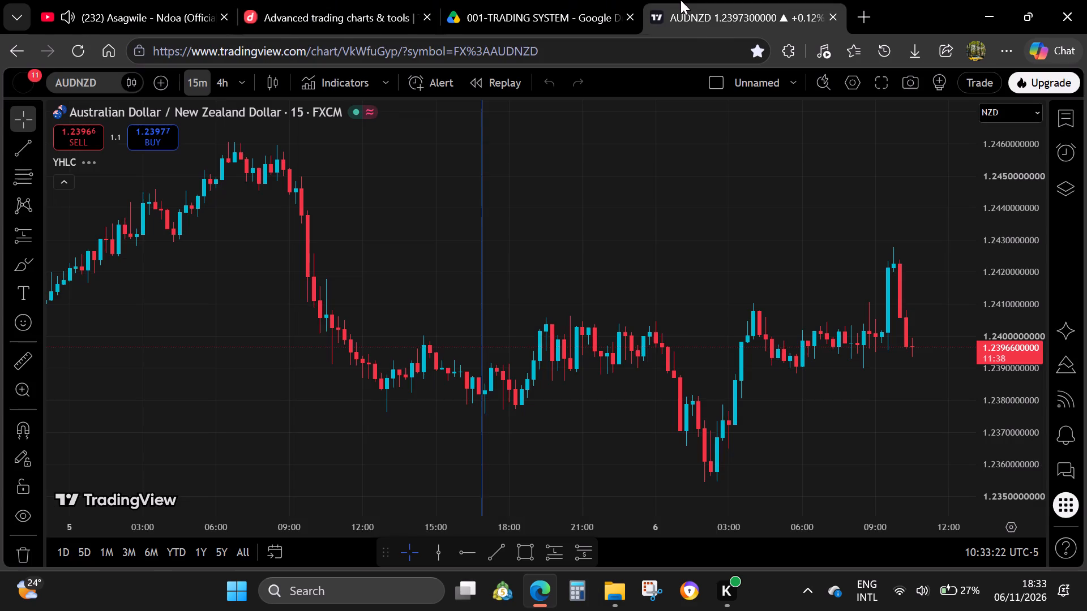
pyautogui.moveTo(731, 292); pyautogui.dragTo(545, 287)
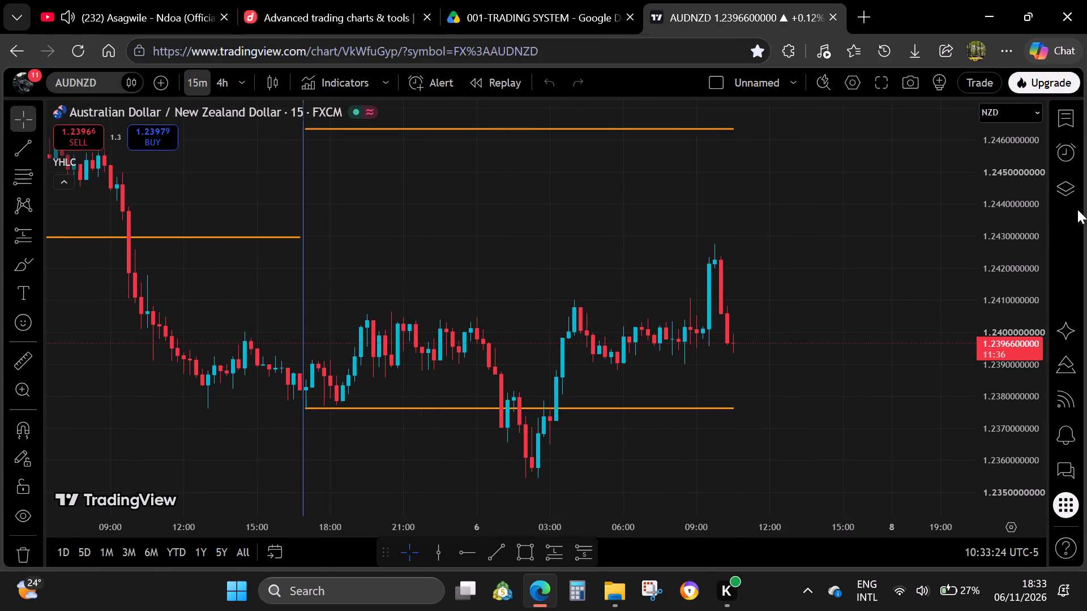
pyautogui.click(1061, 117)
pyautogui.click(933, 256)
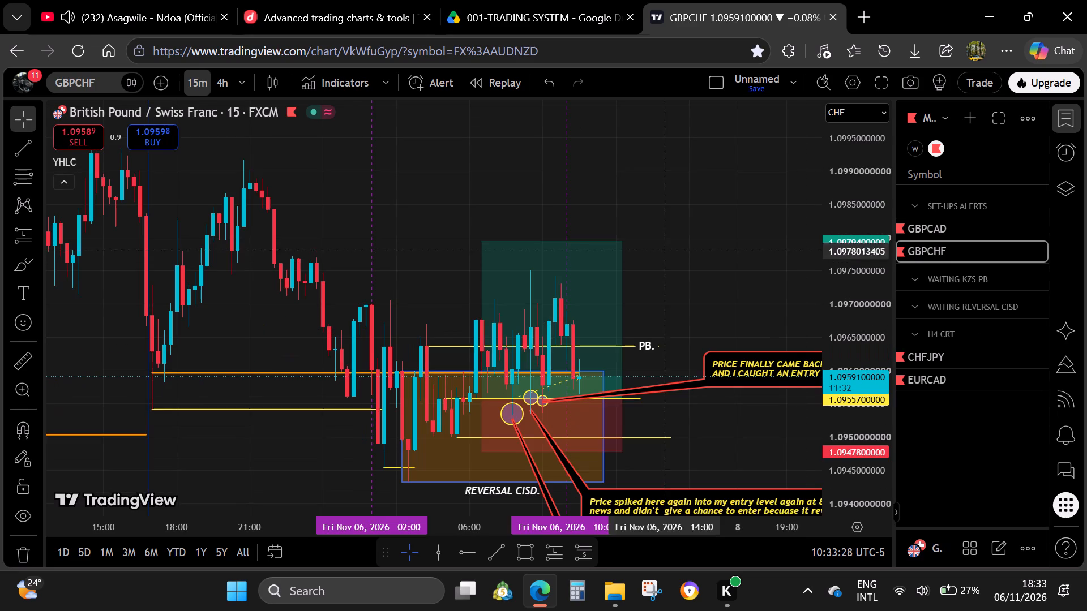
pyautogui.click(684, 236)
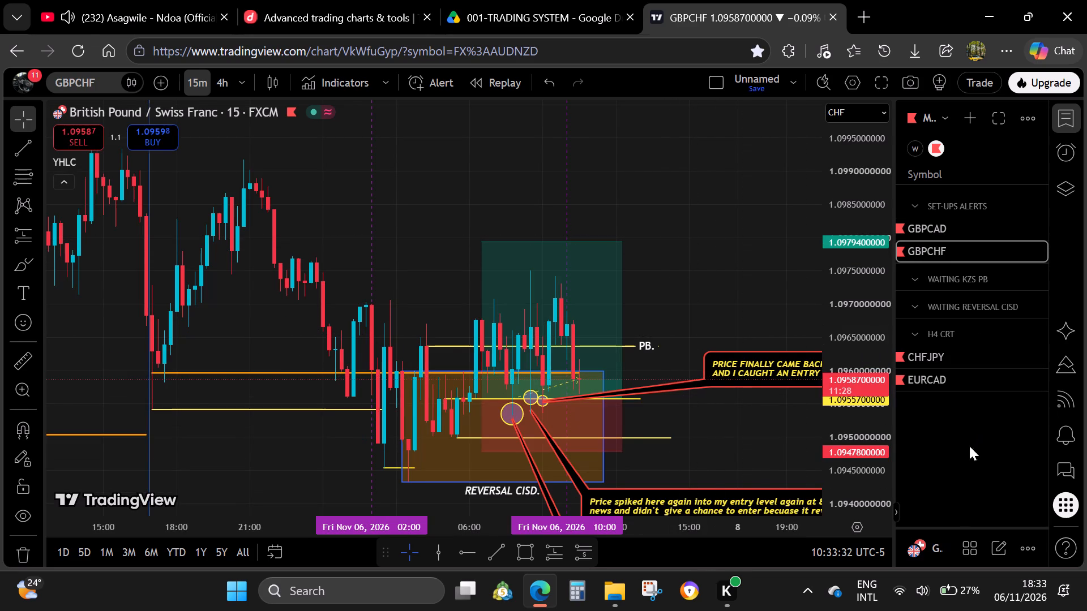
pyautogui.click(652, 200)
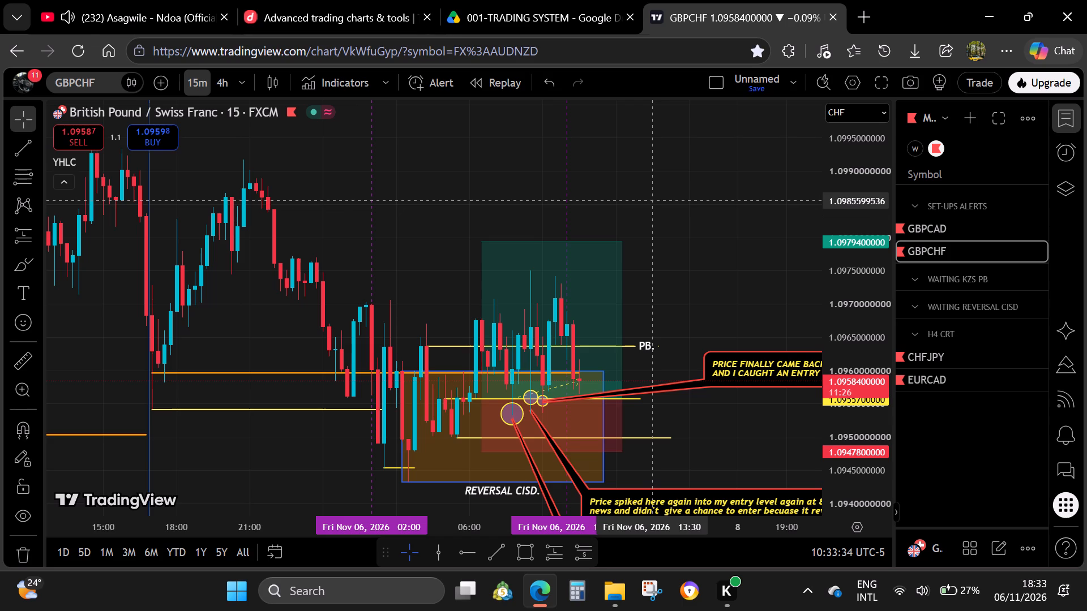
# Review the DERIV SOP PDF in Google Drive through page 2, close its preview, and deselect the file.
pyautogui.click(521, 0)
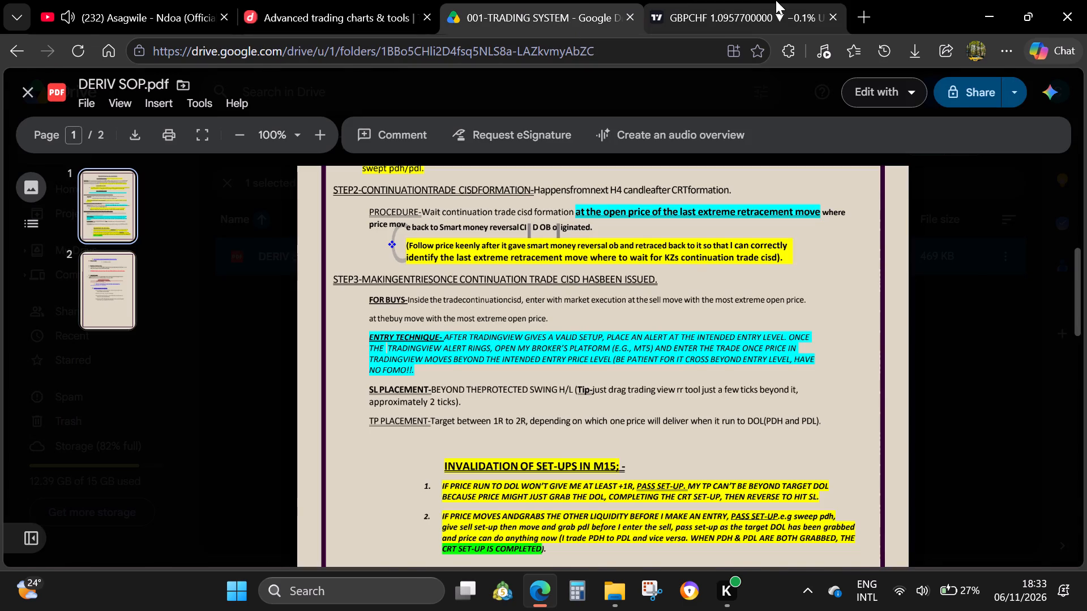
pyautogui.click(776, 0)
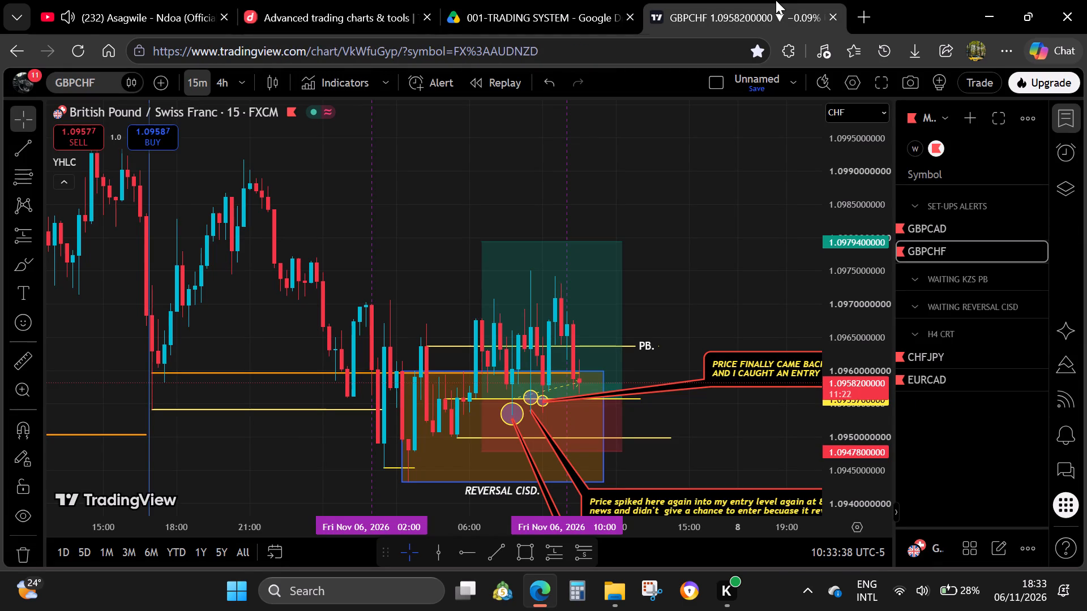
pyautogui.click(321, 0)
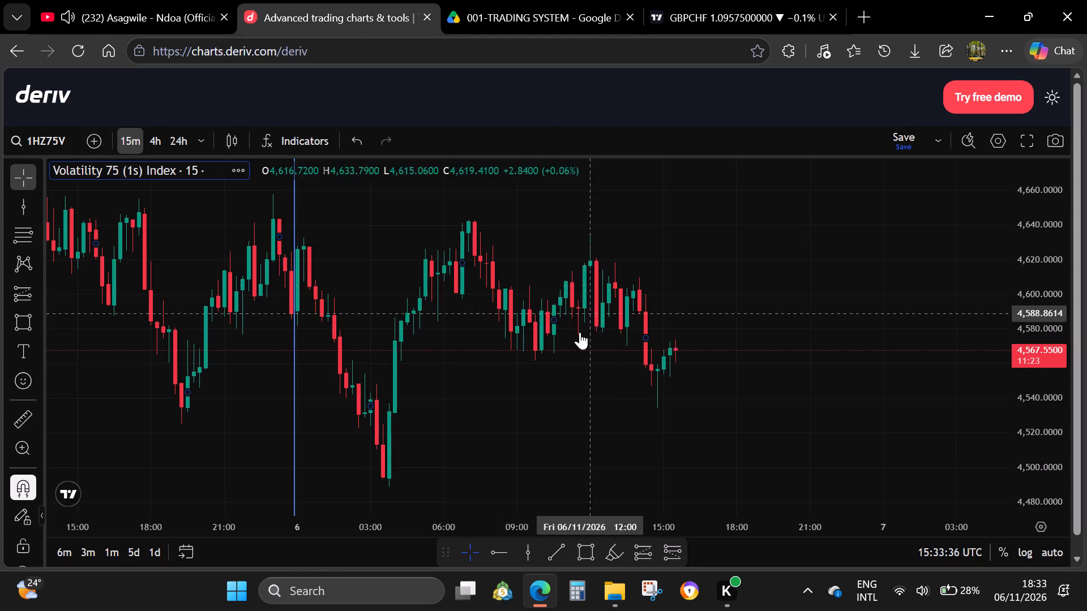
pyautogui.click(480, 0)
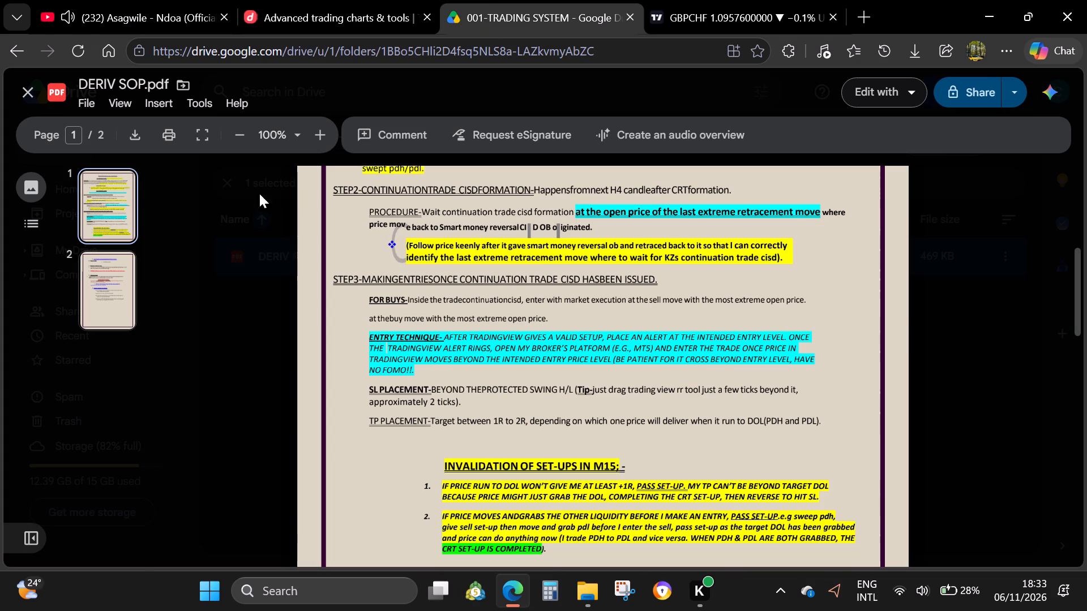
pyautogui.scroll(-9, 615, 316)
pyautogui.scroll(1, 617, 332)
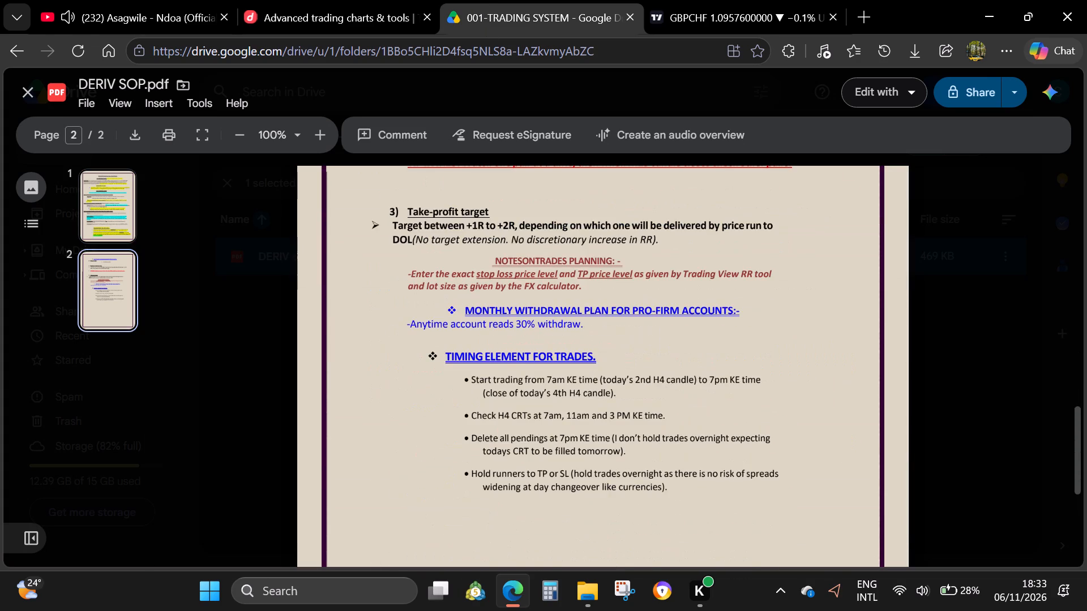
pyautogui.scroll(2, 617, 332)
pyautogui.click(33, 88)
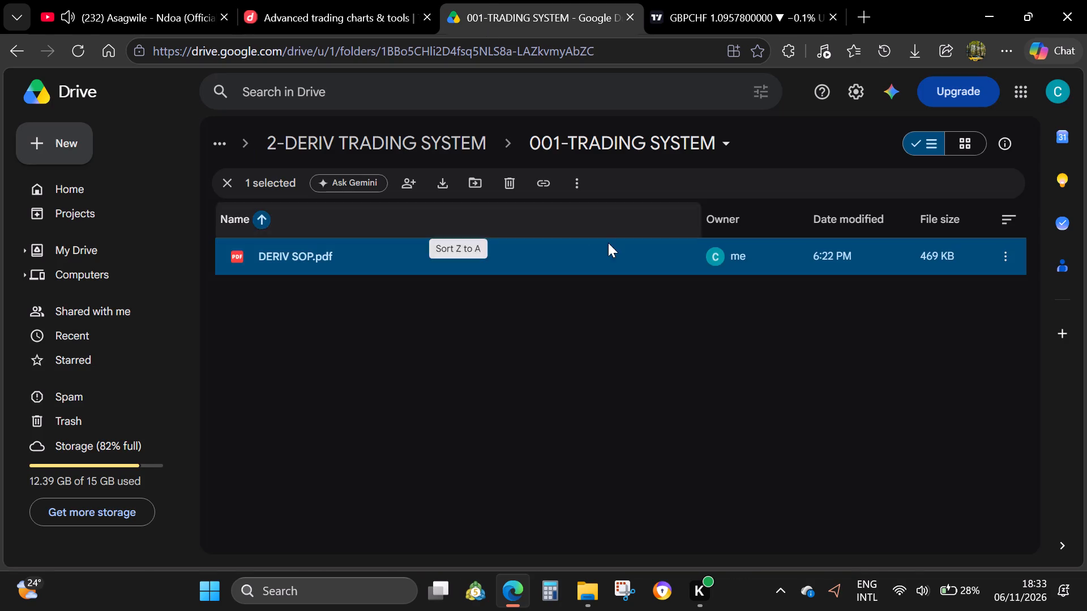
pyautogui.click(524, 423)
# Return to TradingView and examine the marked-up GBPCHF 15m chart.
pyautogui.click(700, 0)
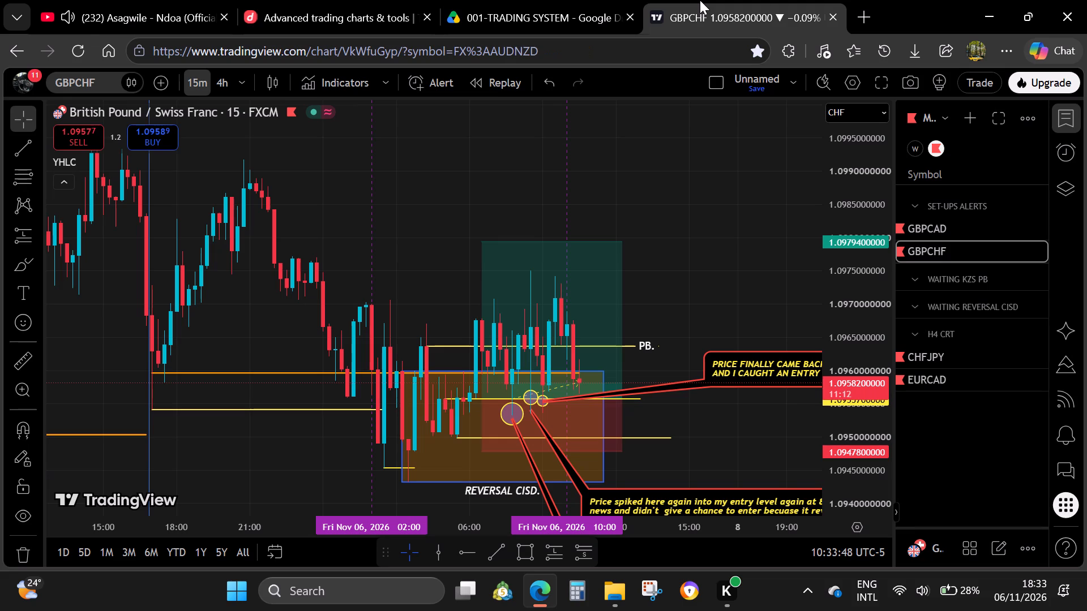
pyautogui.click(502, 6)
pyautogui.click(682, 0)
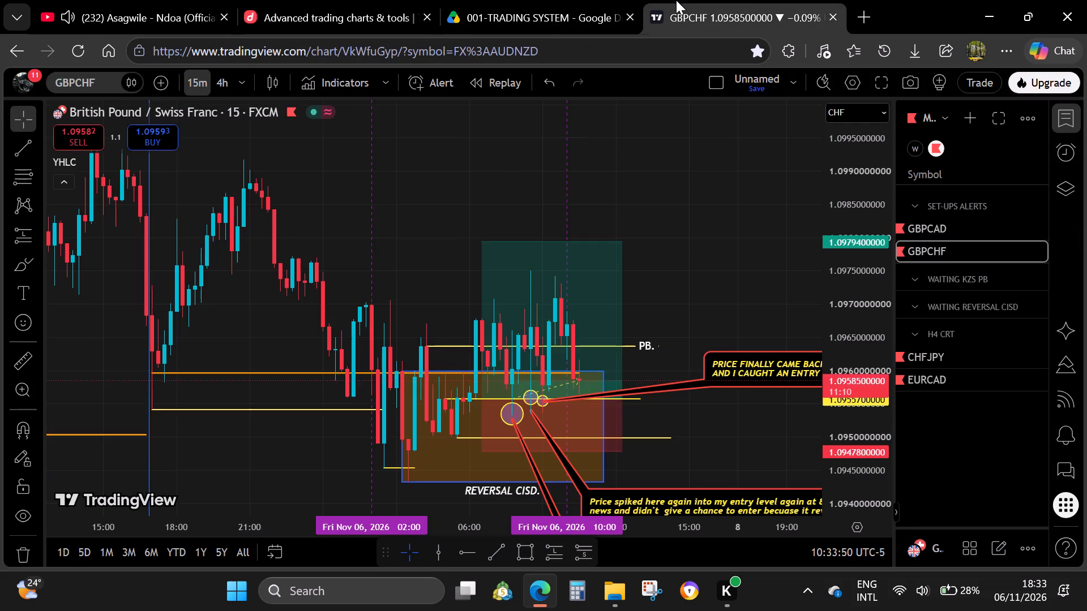
pyautogui.click(554, 0)
pyautogui.click(764, 3)
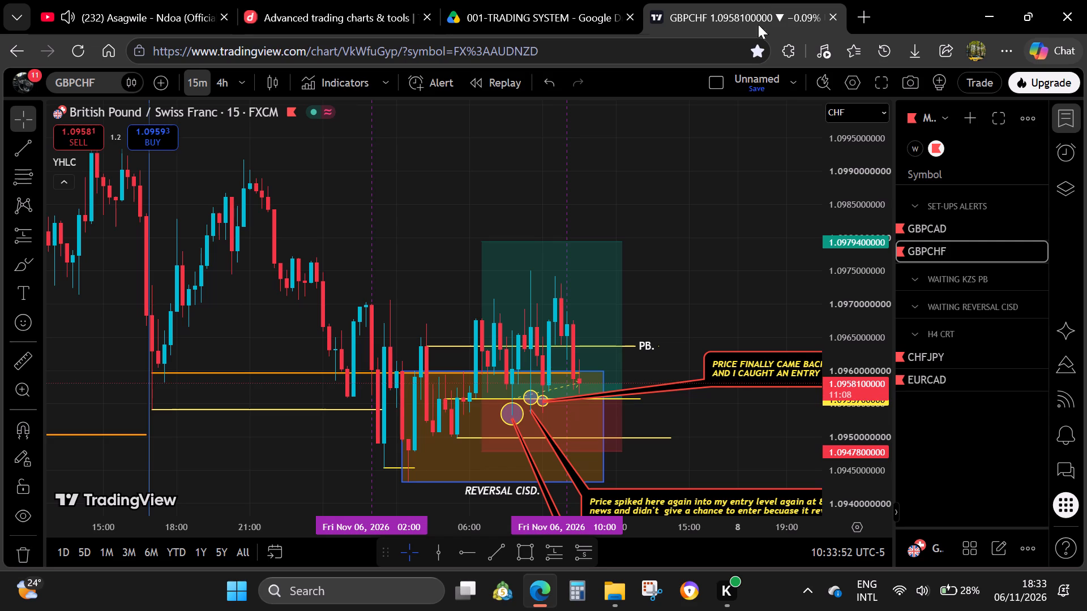
pyautogui.click(729, 225)
pyautogui.doubleClick(729, 225)
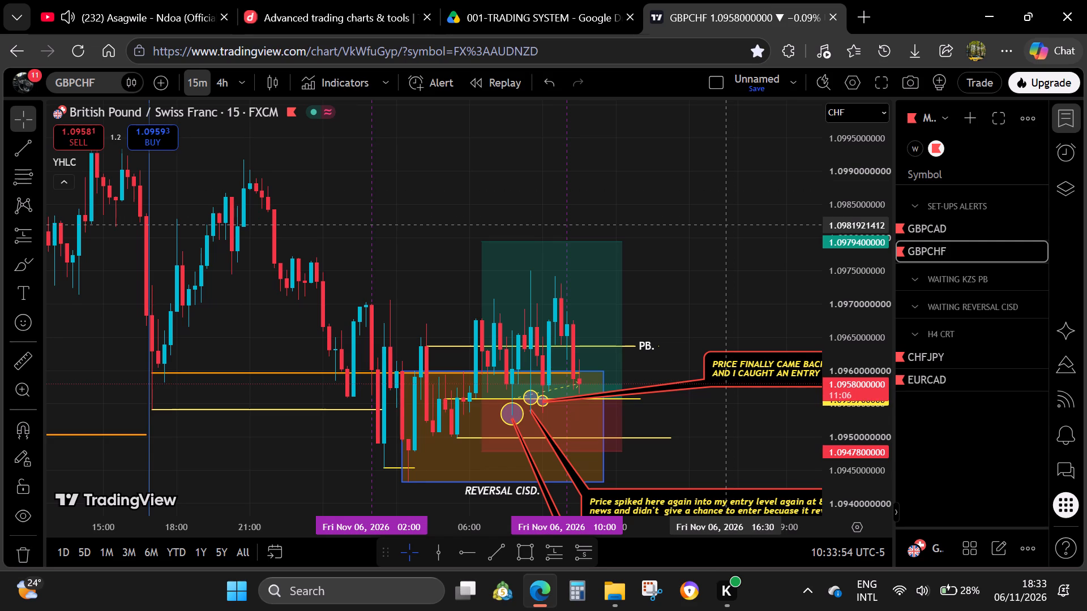
pyautogui.click(652, 242)
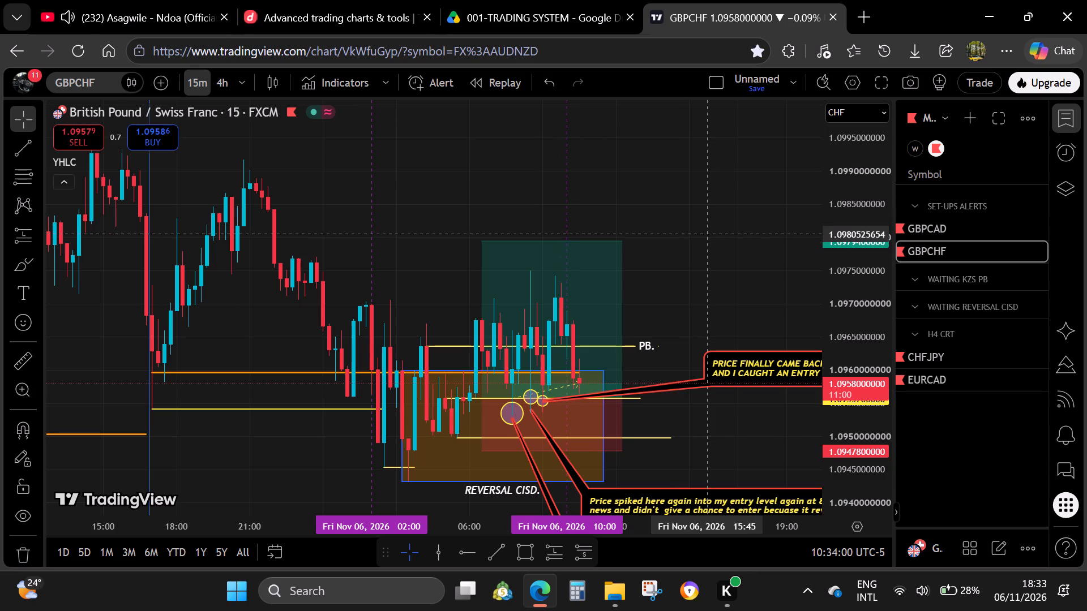
# View the CHFJPY and EURCAD charts from the watchlist's H4 CRT section.
pyautogui.click(948, 343)
pyautogui.click(946, 360)
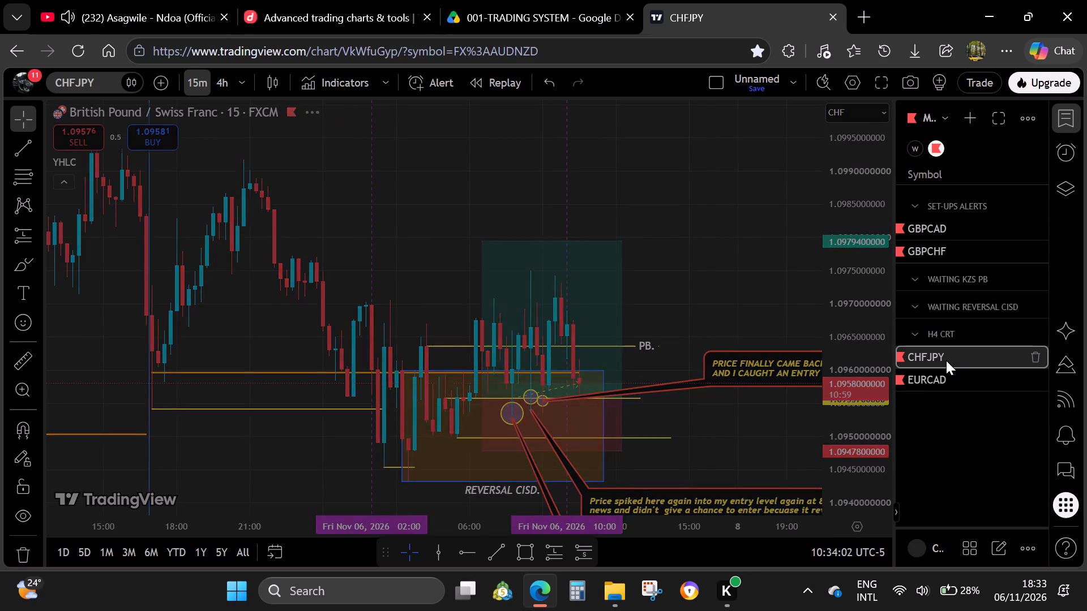
pyautogui.click(931, 386)
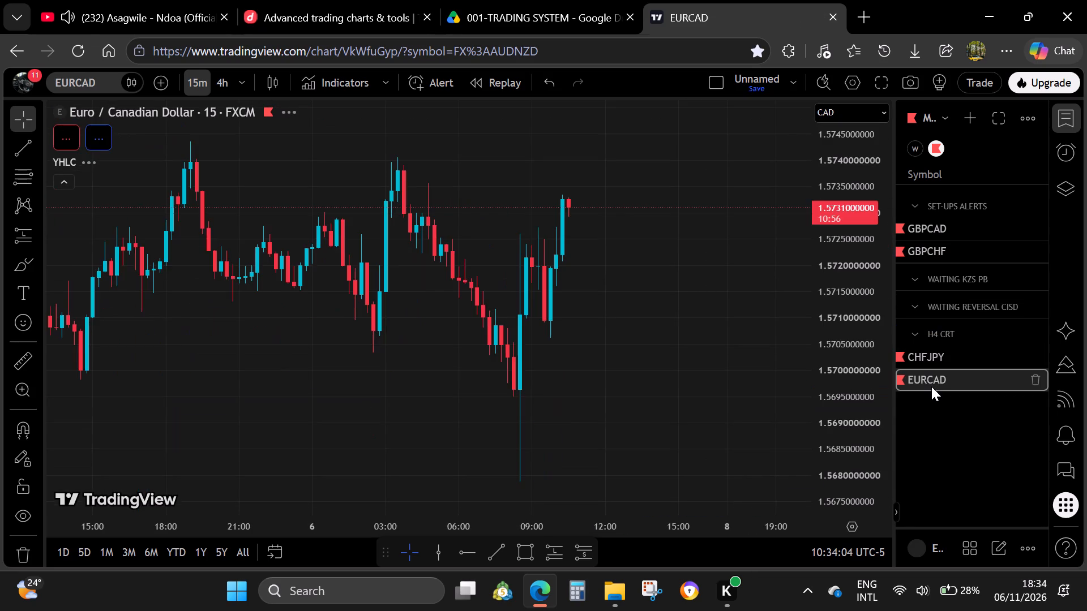
# Remove the red flag from GBPCAD in the flagged watchlist.
pyautogui.click(904, 229)
# Flag GBPCAD red again in the main forex watchlist and return to the flagged watchlist.
pyautogui.click(919, 147)
pyautogui.scroll(-2, 935, 354)
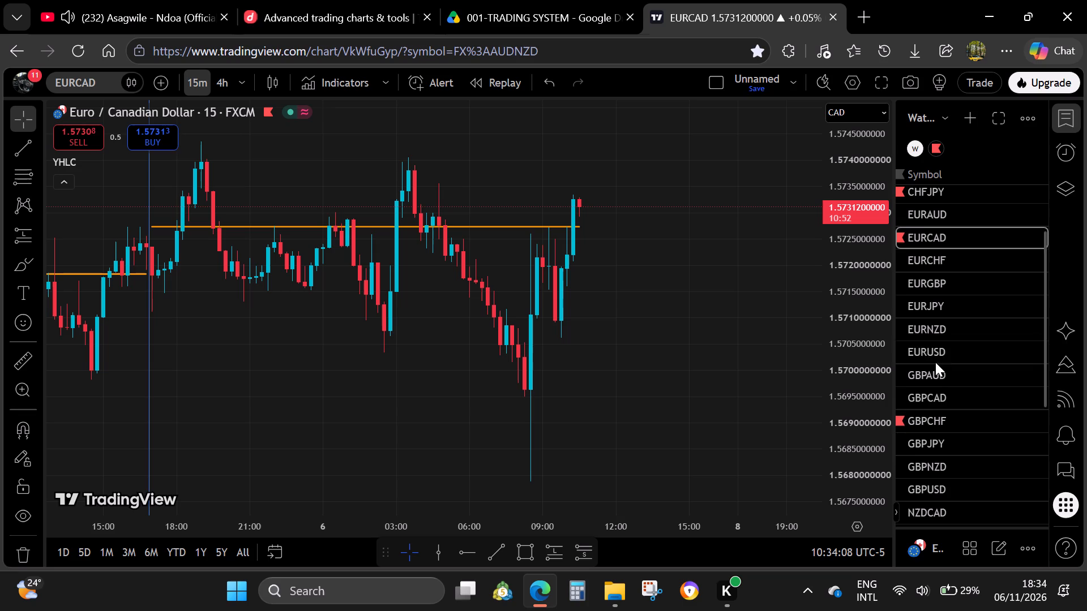
pyautogui.scroll(-1, 935, 362)
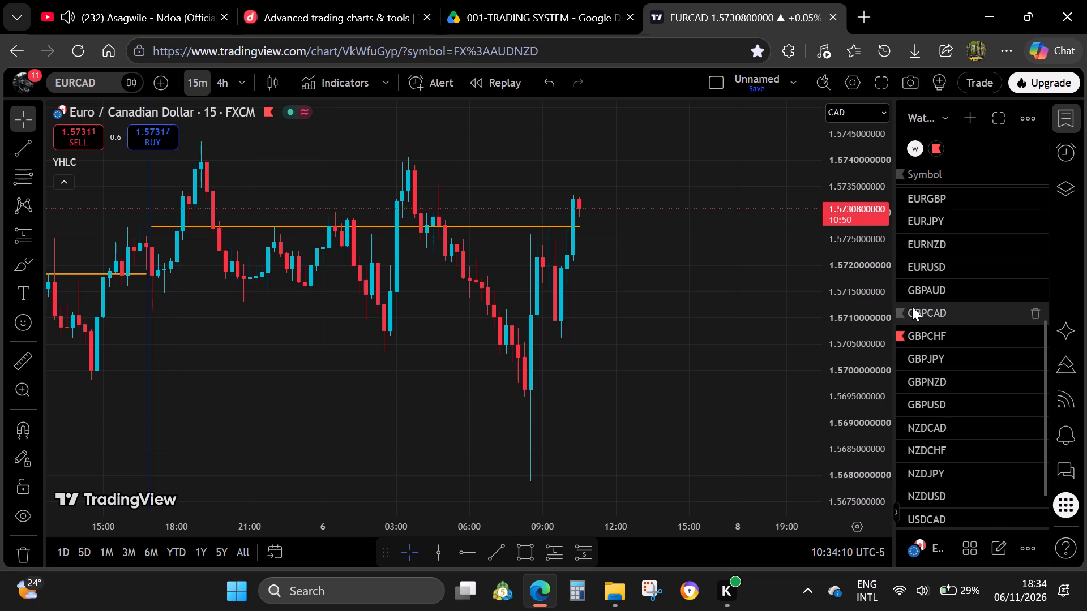
pyautogui.click(900, 311)
pyautogui.click(933, 155)
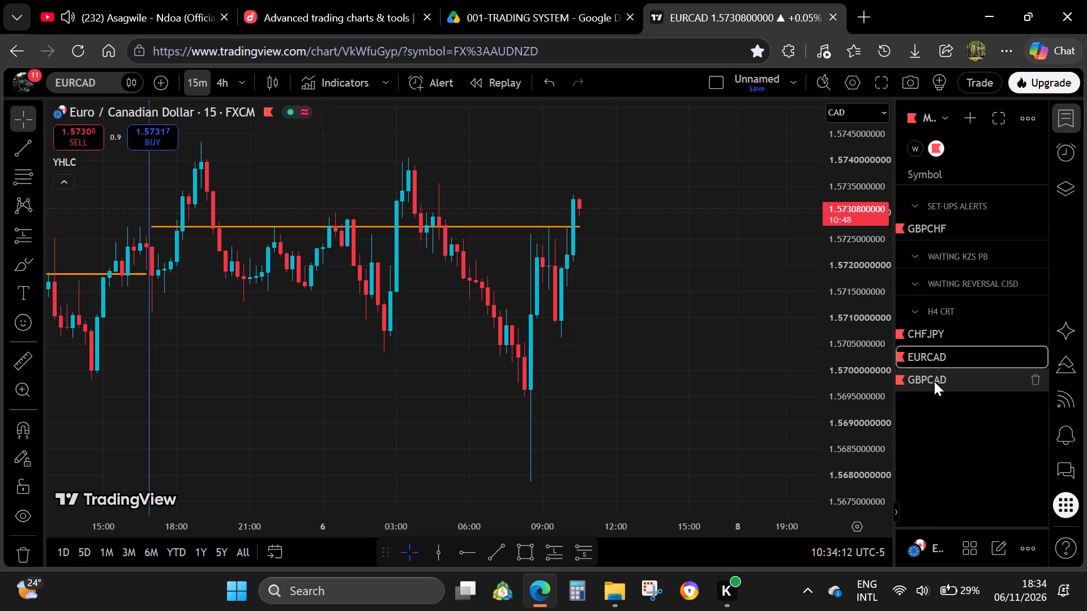
# Examine the 15m charts of GBPCAD, EURCAD, CHFJPY and GBPCHF from the flagged watchlist.
pyautogui.click(934, 381)
pyautogui.click(655, 356)
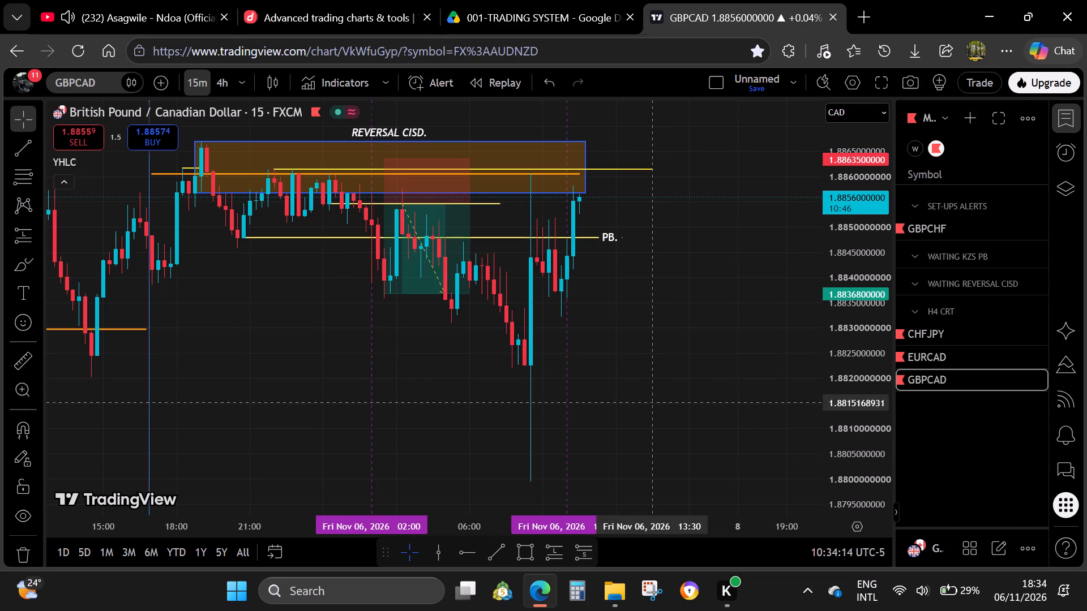
pyautogui.click(649, 425)
pyautogui.click(269, 378)
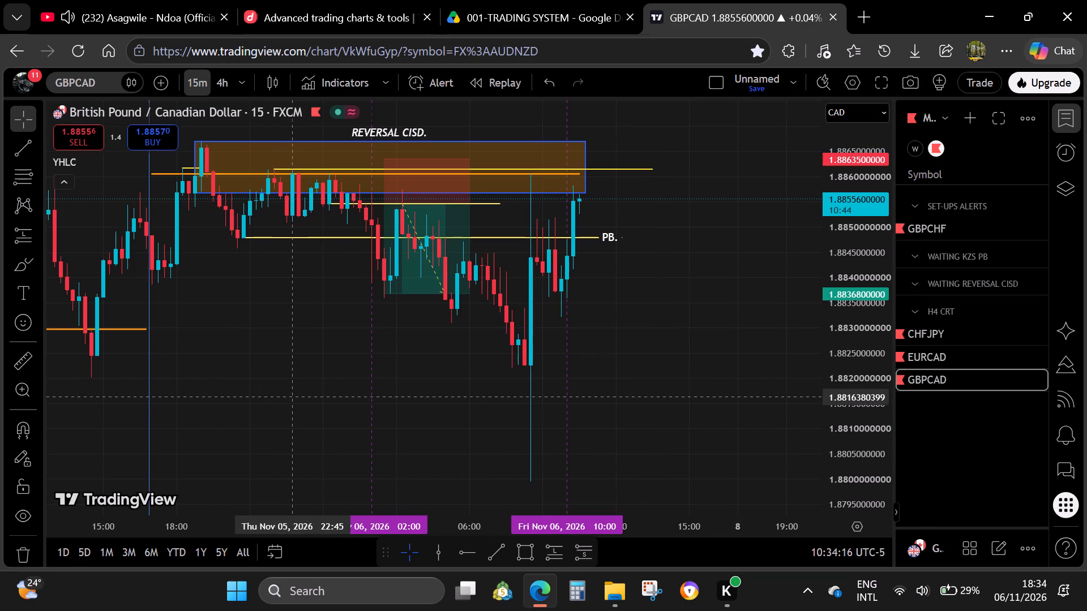
pyautogui.click(286, 403)
pyautogui.doubleClick(652, 436)
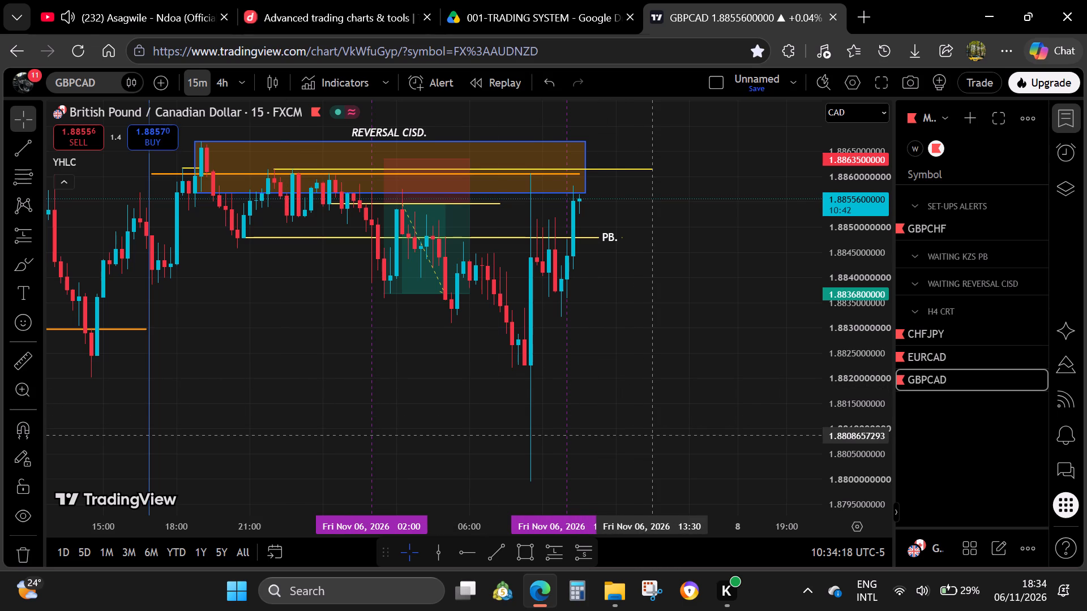
pyautogui.click(949, 359)
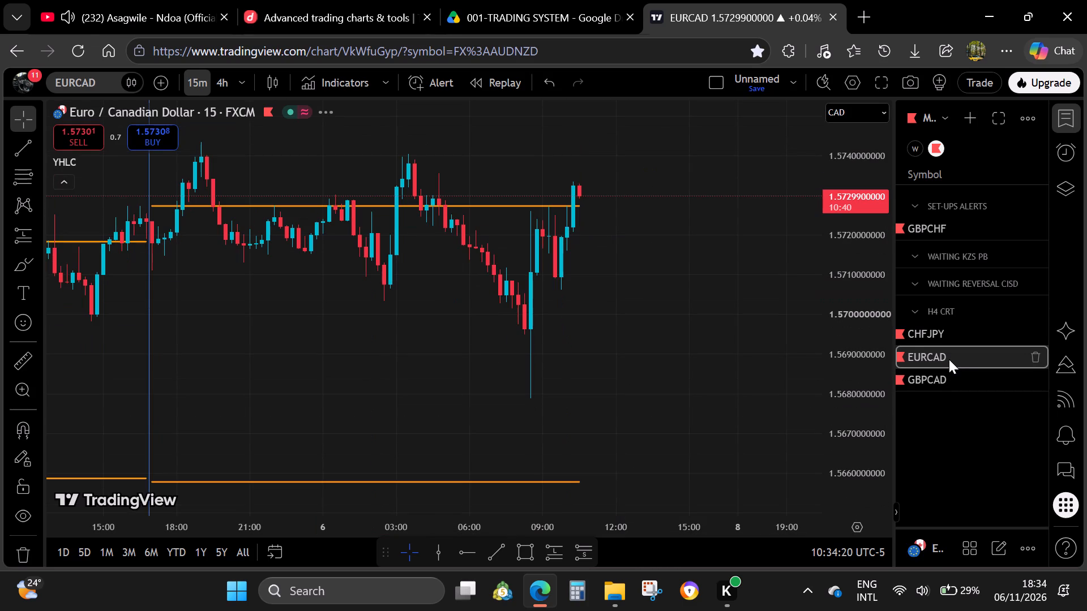
pyautogui.click(947, 333)
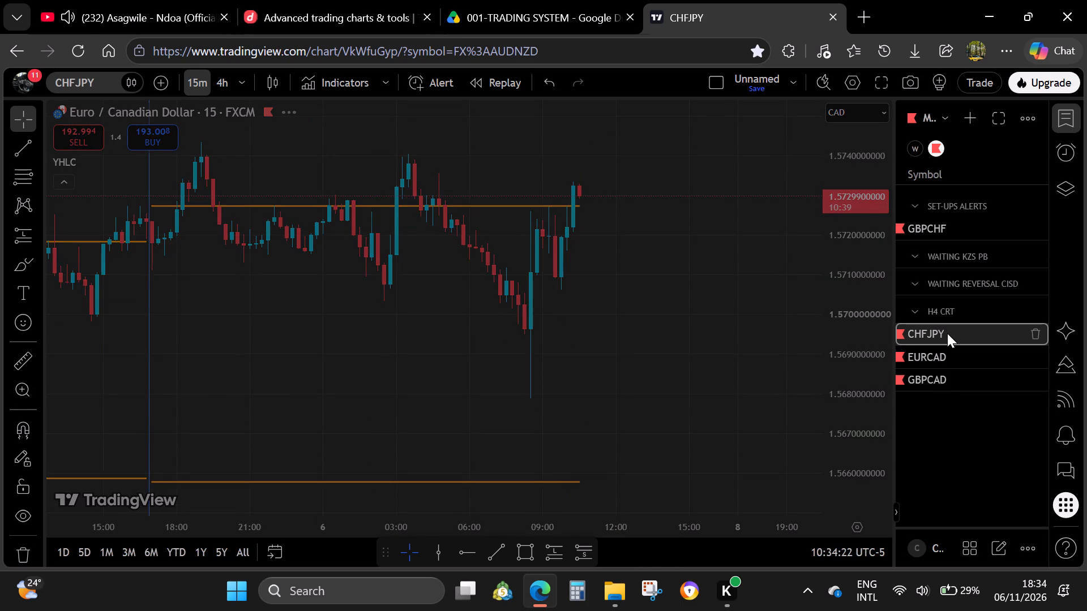
pyautogui.click(952, 233)
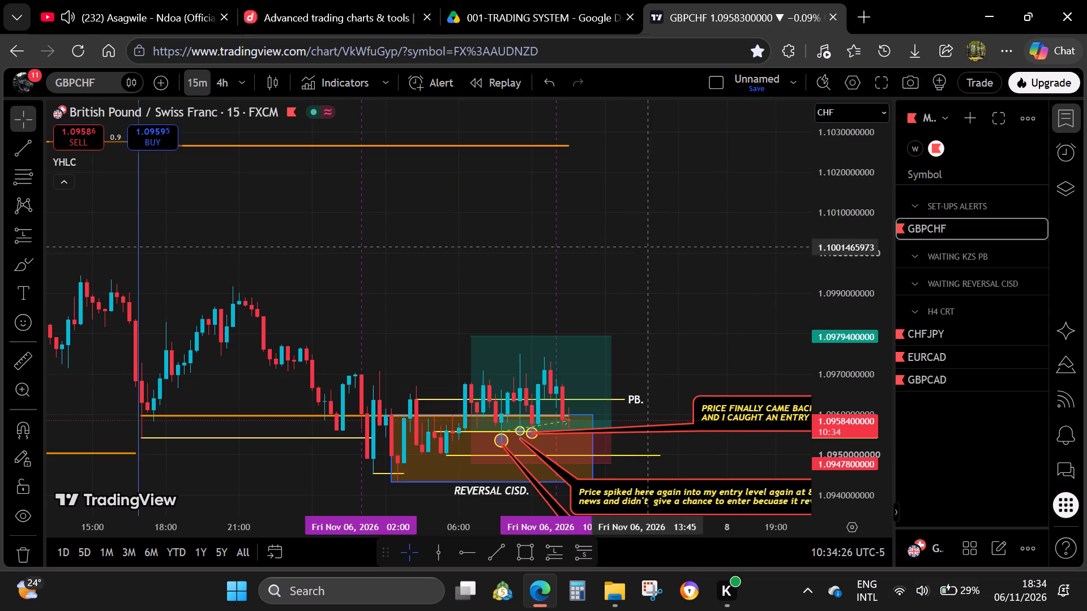
pyautogui.moveTo(674, 287); pyautogui.dragTo(747, 210)
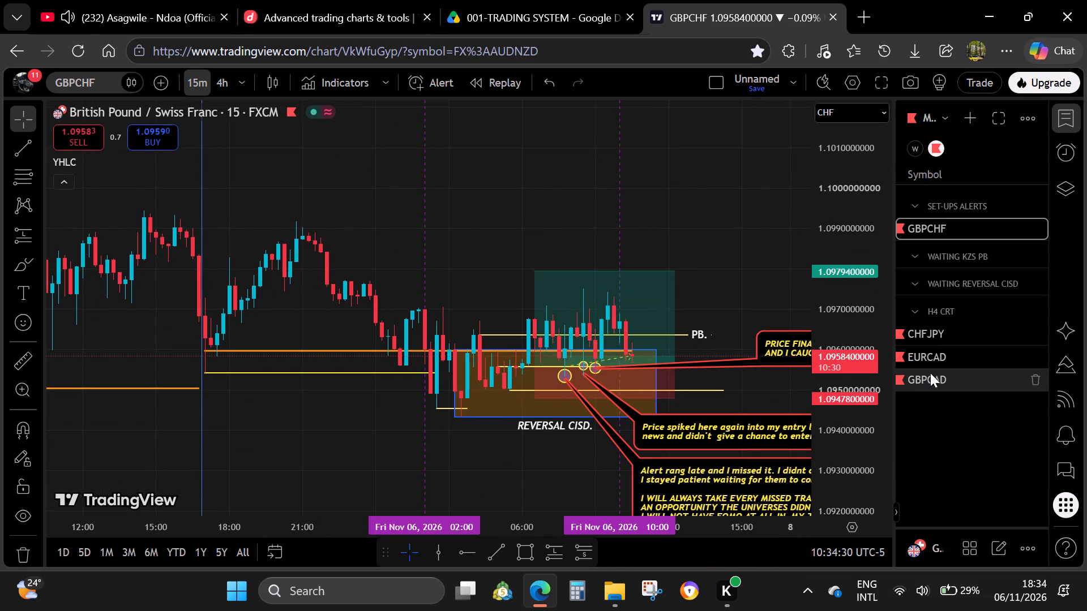
# Move GBPCAD from the H4 CRT section into SET-UPS ALERTS, directly below GBPCHF.
pyautogui.moveTo(930, 373); pyautogui.dragTo(934, 238)
pyautogui.click(738, 236)
# Switch to the Deriv charts and examine the Volatility 75 (1s) Index on the 4h timeframe.
pyautogui.click(536, 0)
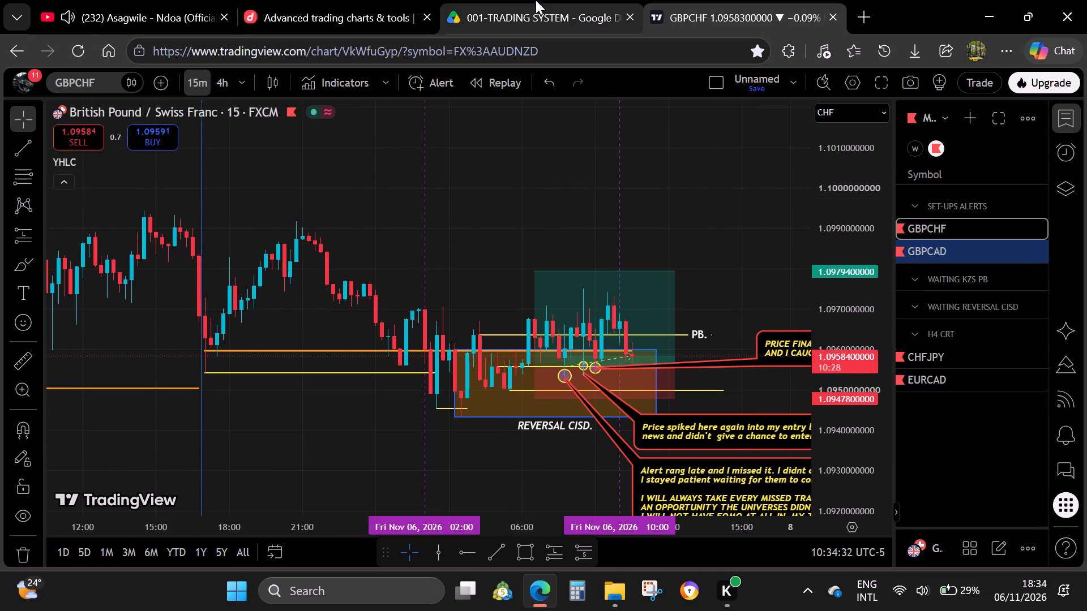
pyautogui.click(269, 0)
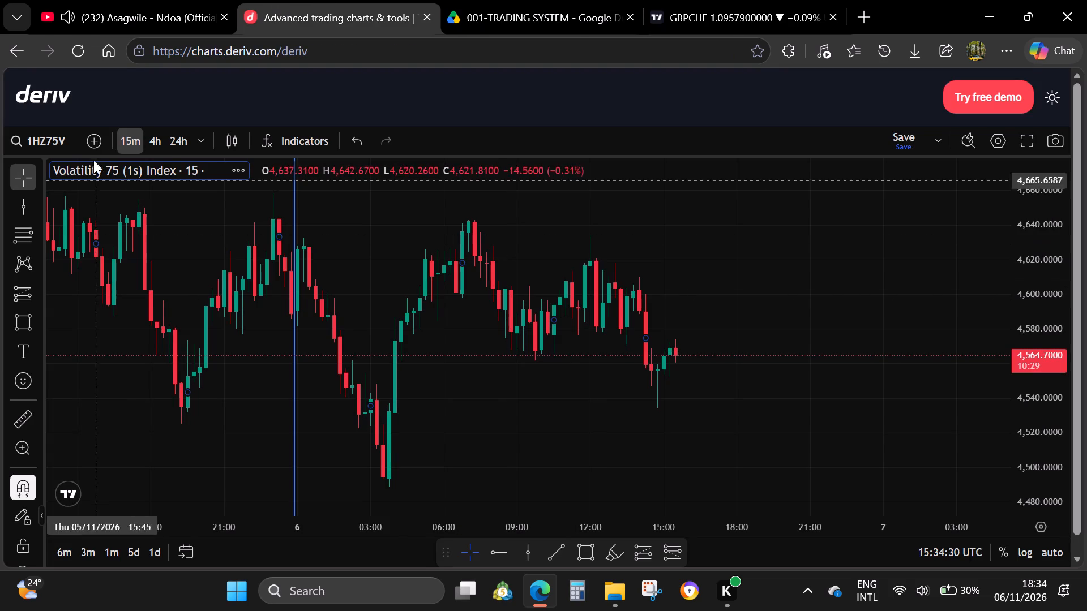
pyautogui.click(165, 145)
pyautogui.moveTo(1045, 230); pyautogui.dragTo(1021, 415)
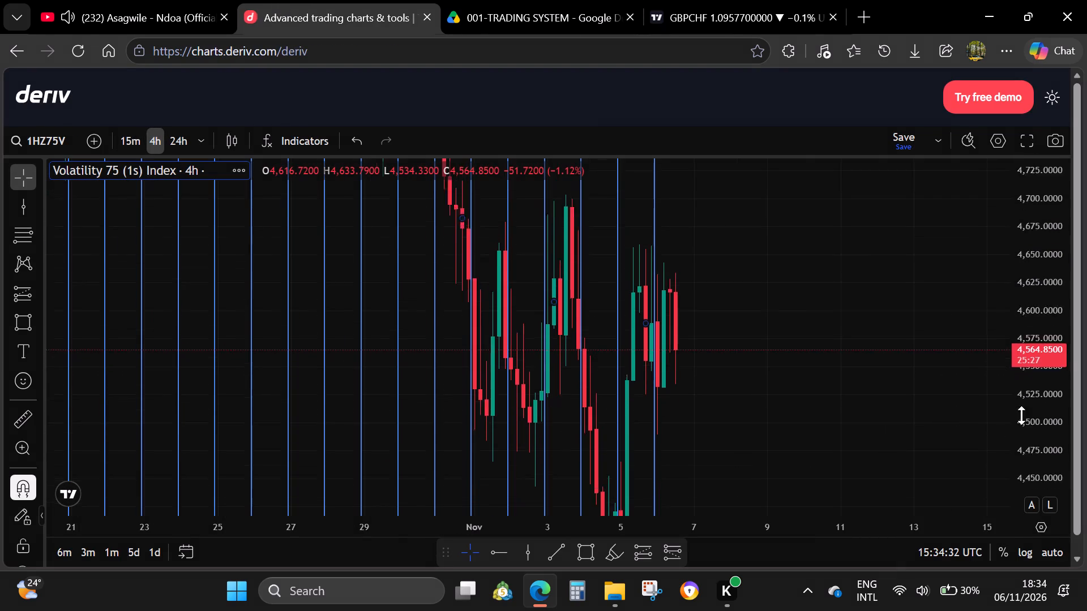
pyautogui.moveTo(1021, 415); pyautogui.dragTo(1002, 458)
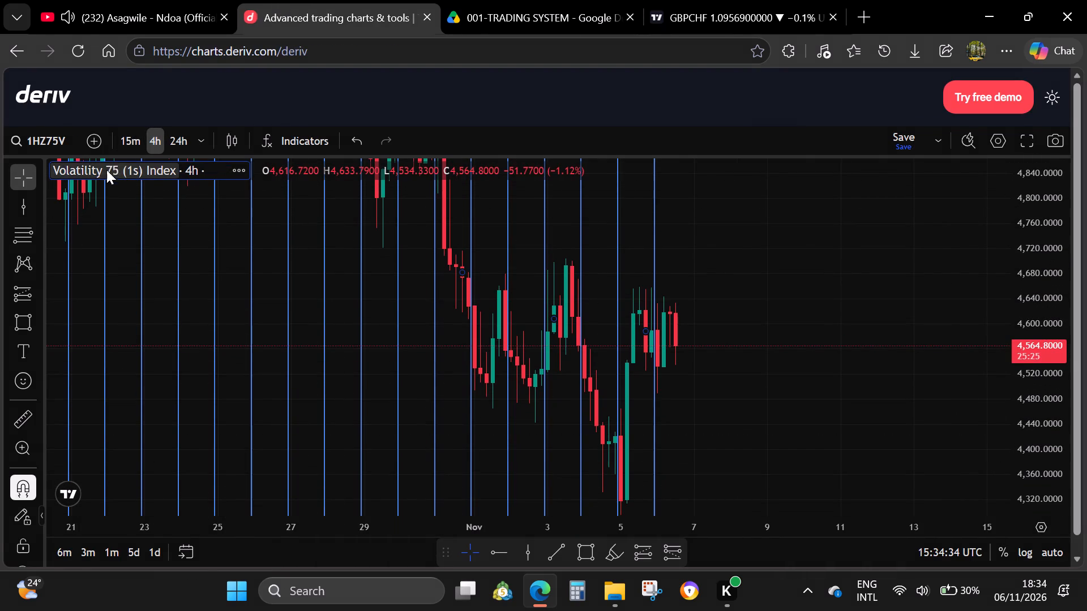
# Load the Volatility 75 Index and draw horizontal rays from the 5 November lows at 35,434.2393 and highs at 37,367.6034.
pyautogui.click(106, 171)
pyautogui.press('Delete')
pyautogui.scroll(-2, 483, 409)
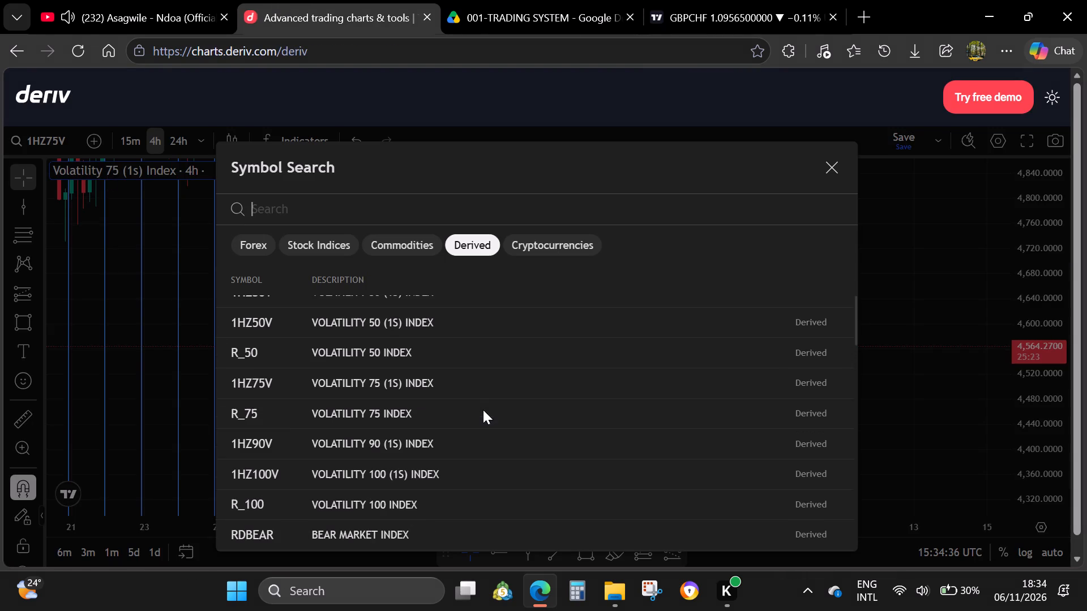
pyautogui.click(422, 413)
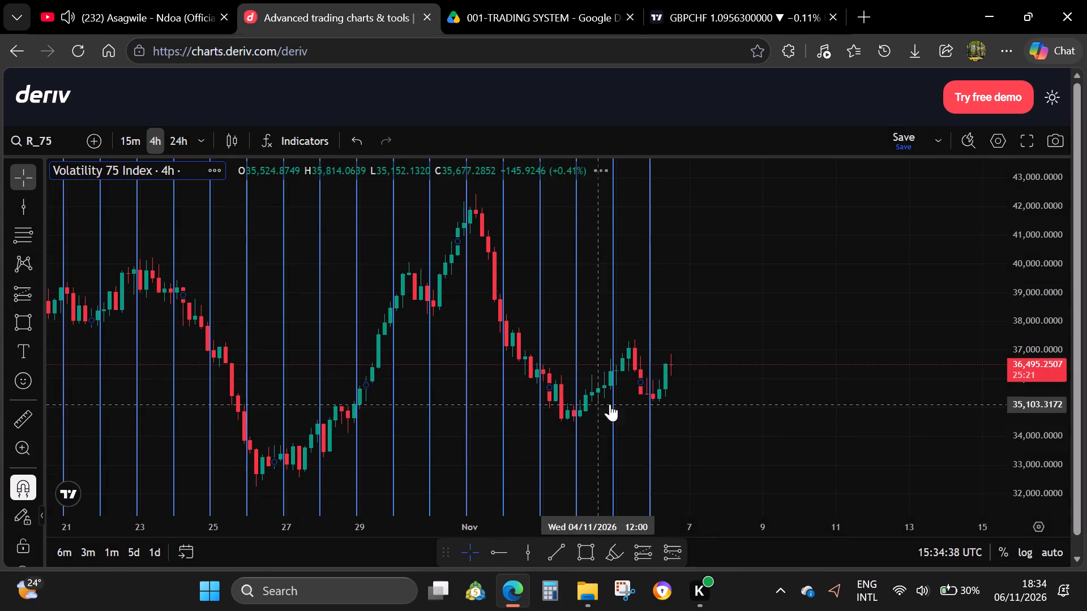
pyautogui.moveTo(1052, 479); pyautogui.dragTo(998, 414)
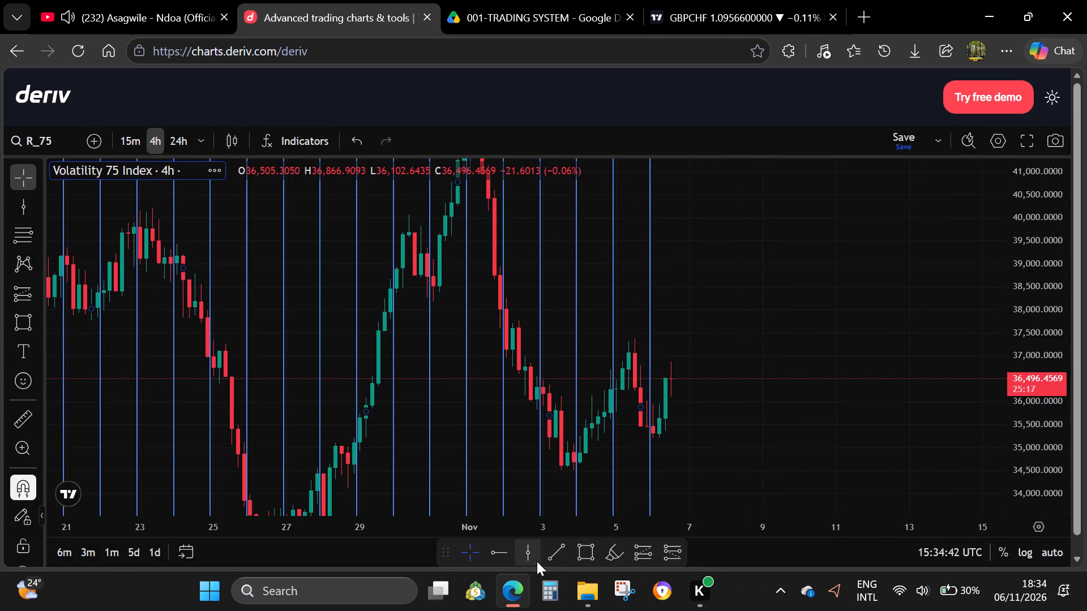
pyautogui.click(503, 550)
pyautogui.click(645, 432)
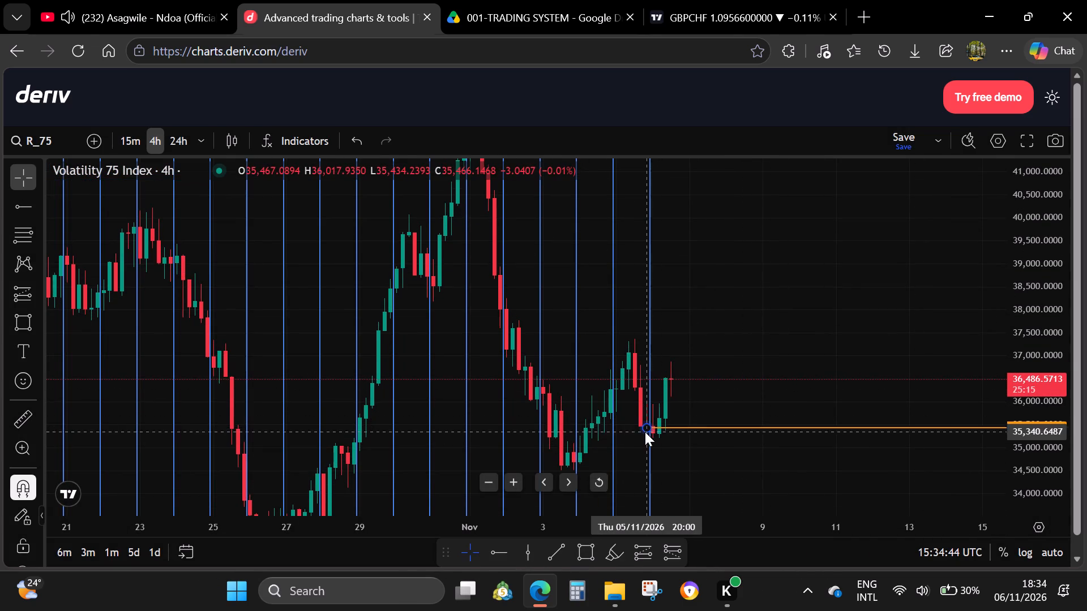
pyautogui.click(492, 550)
pyautogui.click(637, 339)
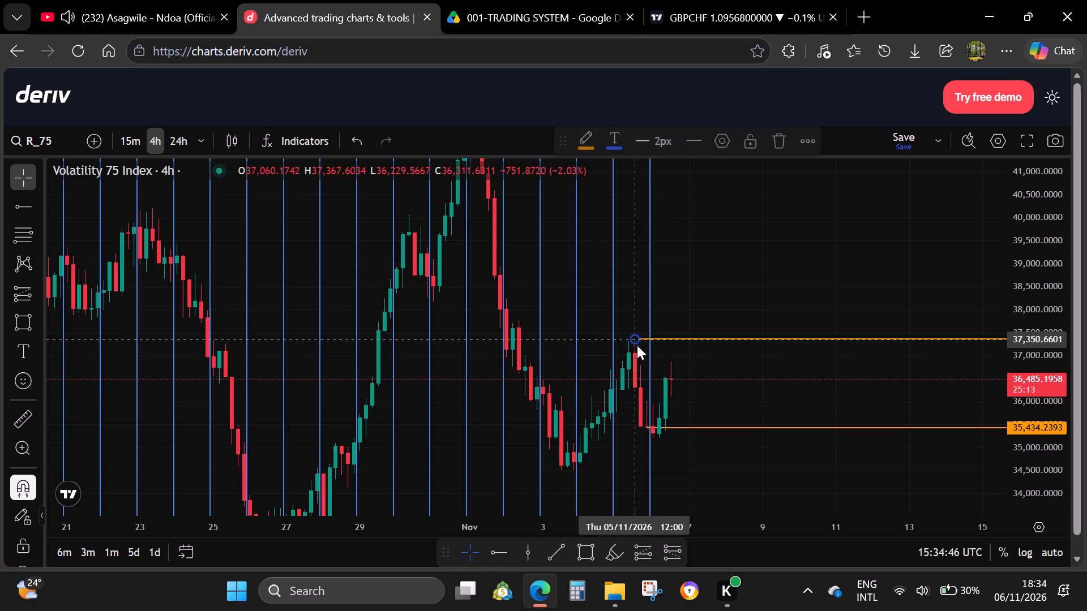
# Place a vertical line on the Volatility 75 Index 4h chart at Fri 06/11/2026 08:00.
pyautogui.click(525, 553)
pyautogui.click(667, 443)
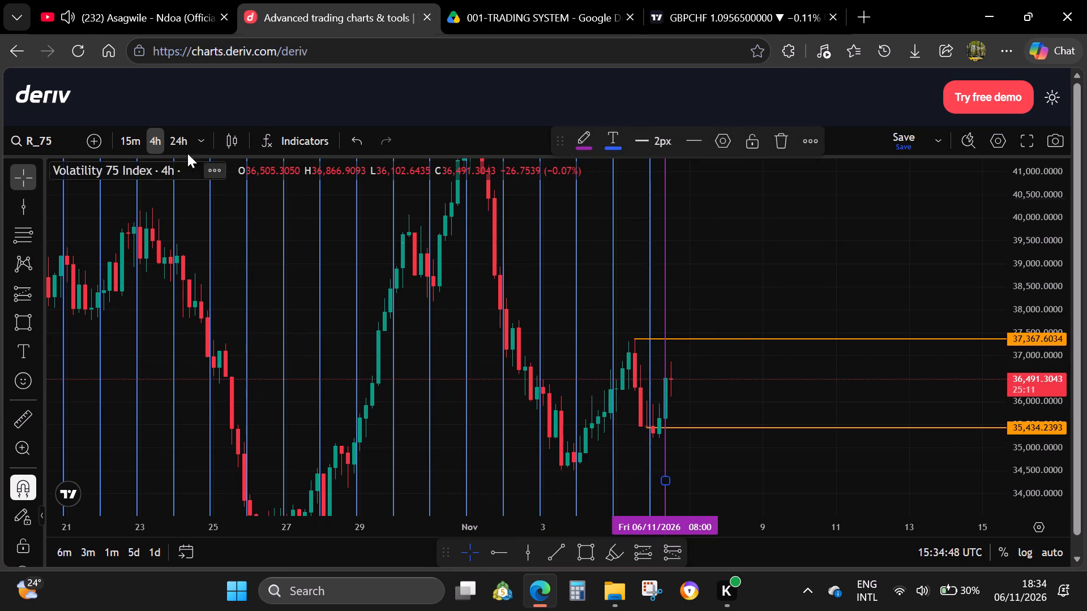
# Examine the Volatility 75 Index on the 15m timeframe around the marked level and vertical line.
pyautogui.click(122, 140)
pyautogui.moveTo(697, 293); pyautogui.dragTo(768, 221)
pyautogui.moveTo(1036, 484); pyautogui.dragTo(878, 210)
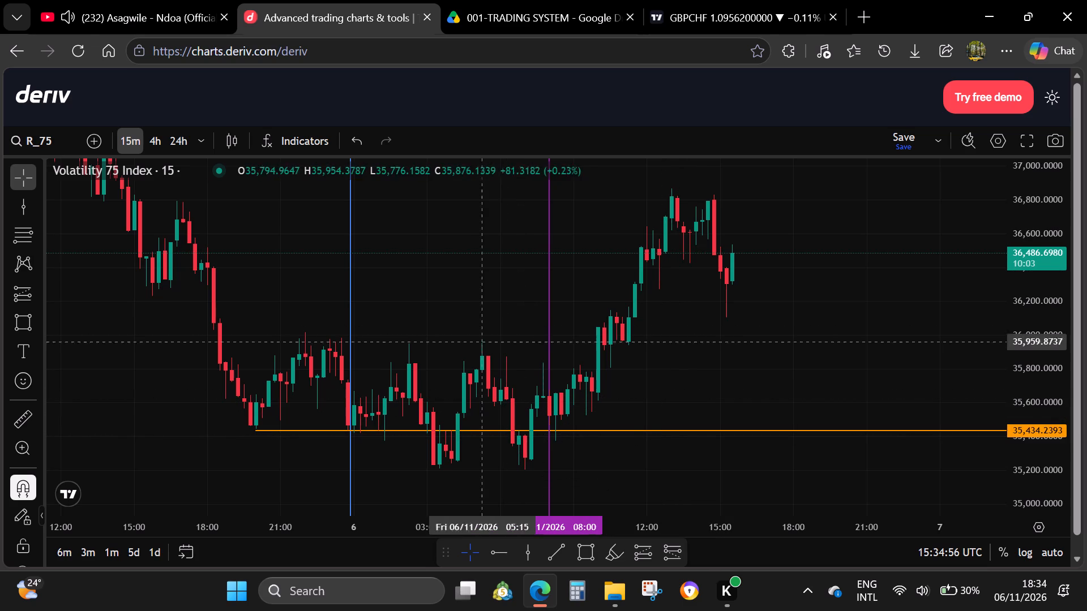
# Return to the 4h timeframe and open the Volatility 90 (1s) Index chart.
pyautogui.click(153, 139)
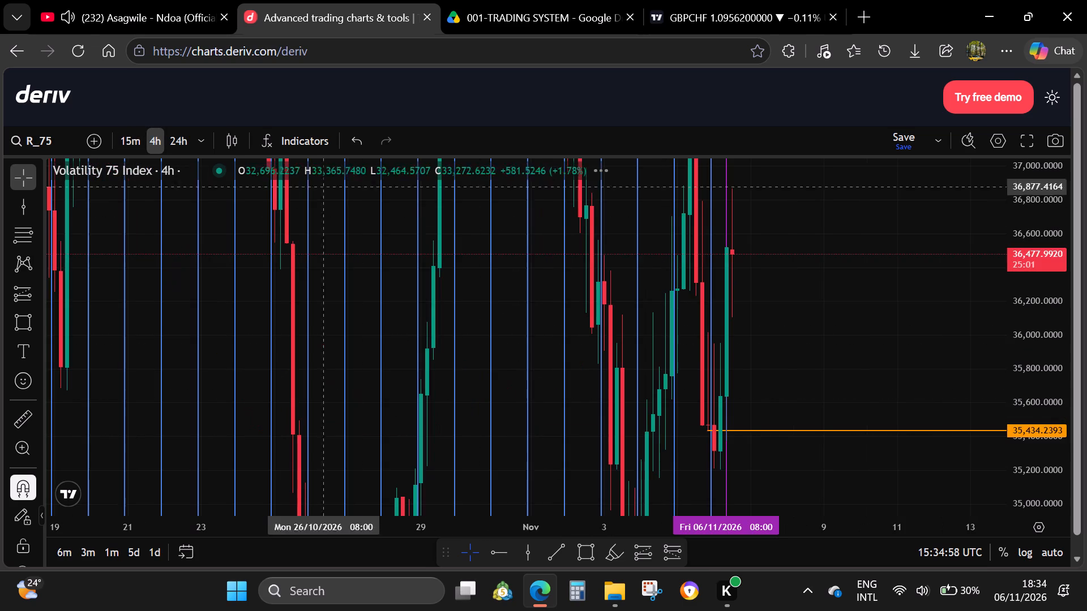
pyautogui.click(100, 163)
pyautogui.press('Delete')
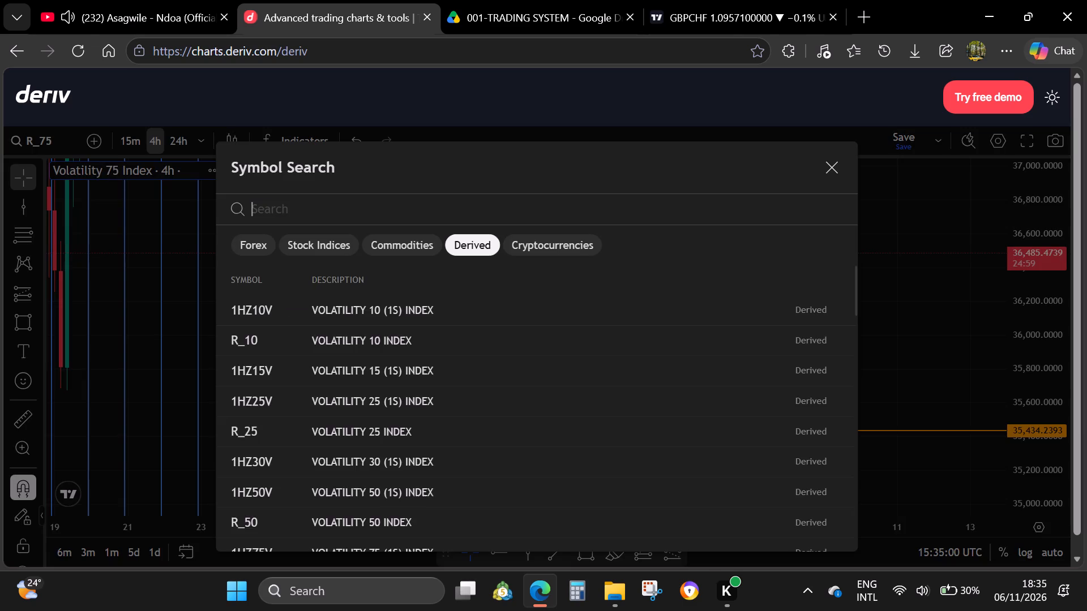
pyautogui.scroll(-2, 629, 391)
pyautogui.click(439, 436)
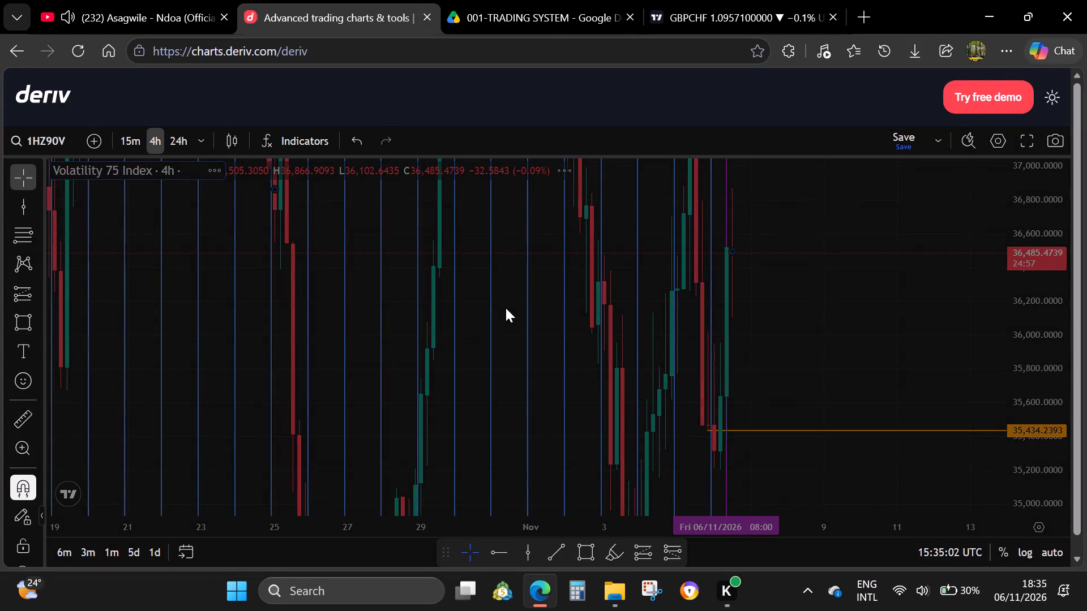
# In TradingView, flag NZDUSD red and move it into the SET-UPS ALERTS section below GBPCAD.
pyautogui.click(704, 0)
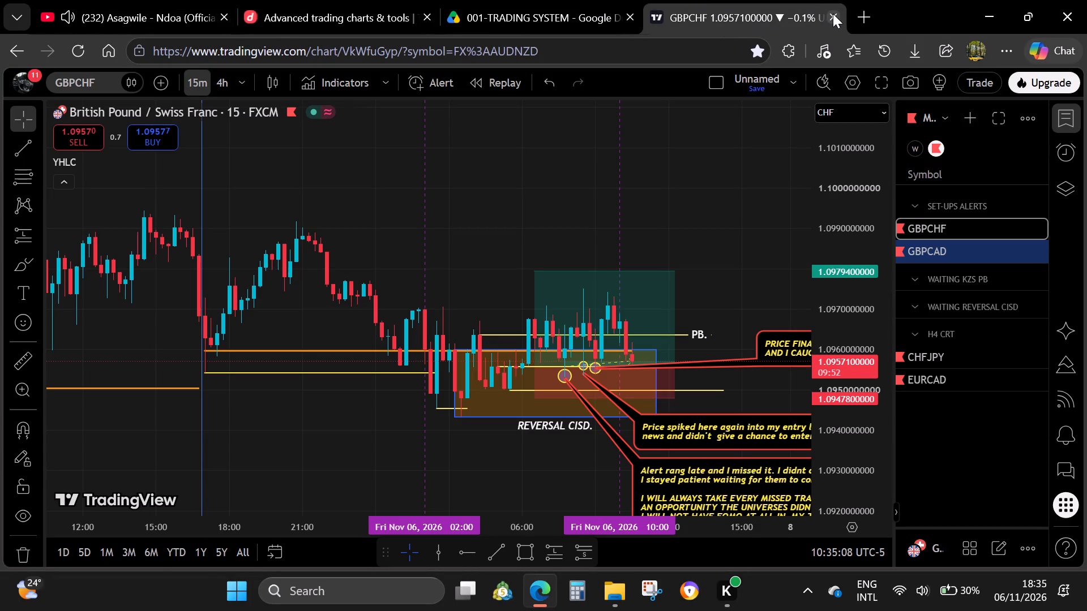
pyautogui.click(911, 147)
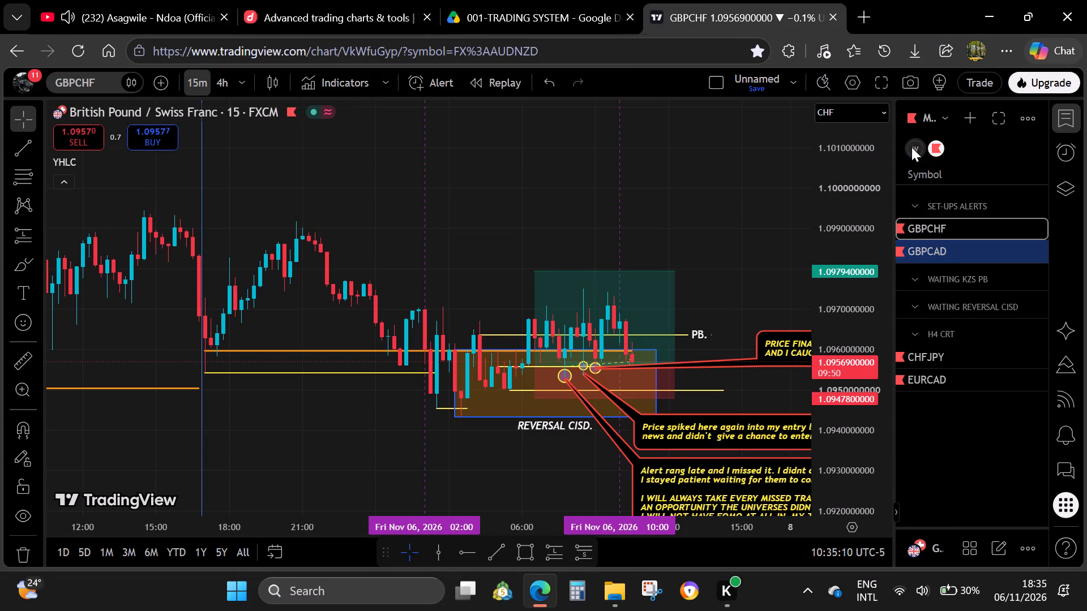
pyautogui.scroll(-2, 961, 399)
pyautogui.scroll(-4, 932, 479)
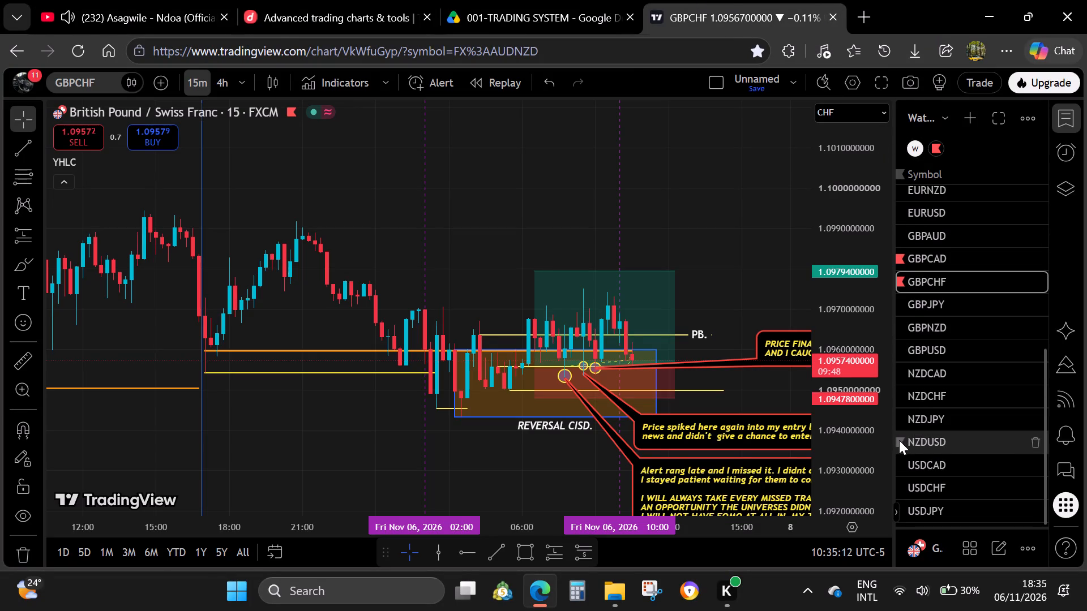
pyautogui.click(899, 440)
pyautogui.click(933, 152)
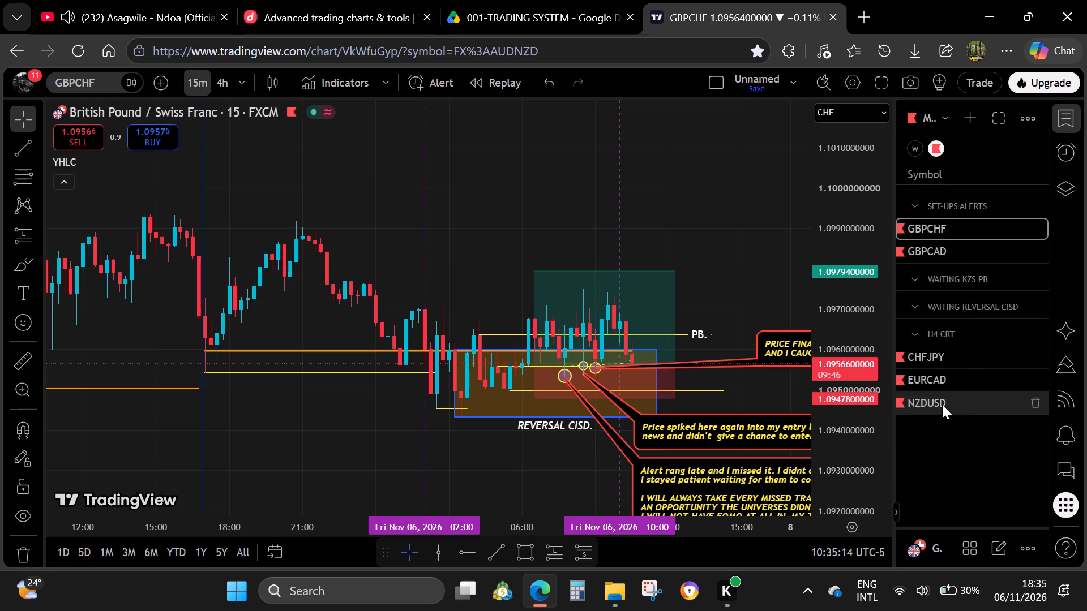
pyautogui.moveTo(942, 405); pyautogui.dragTo(961, 261)
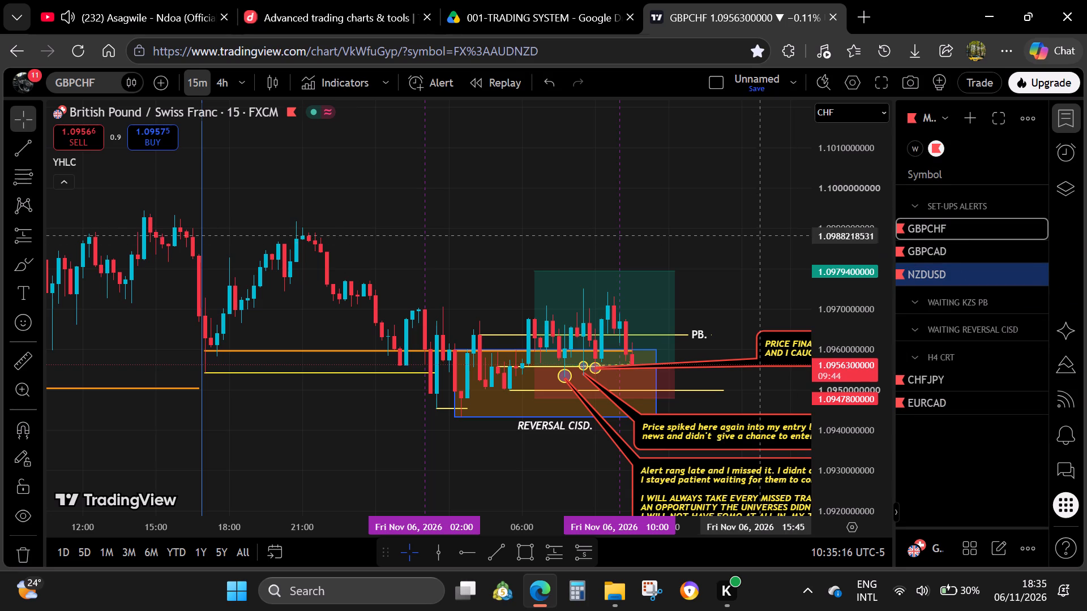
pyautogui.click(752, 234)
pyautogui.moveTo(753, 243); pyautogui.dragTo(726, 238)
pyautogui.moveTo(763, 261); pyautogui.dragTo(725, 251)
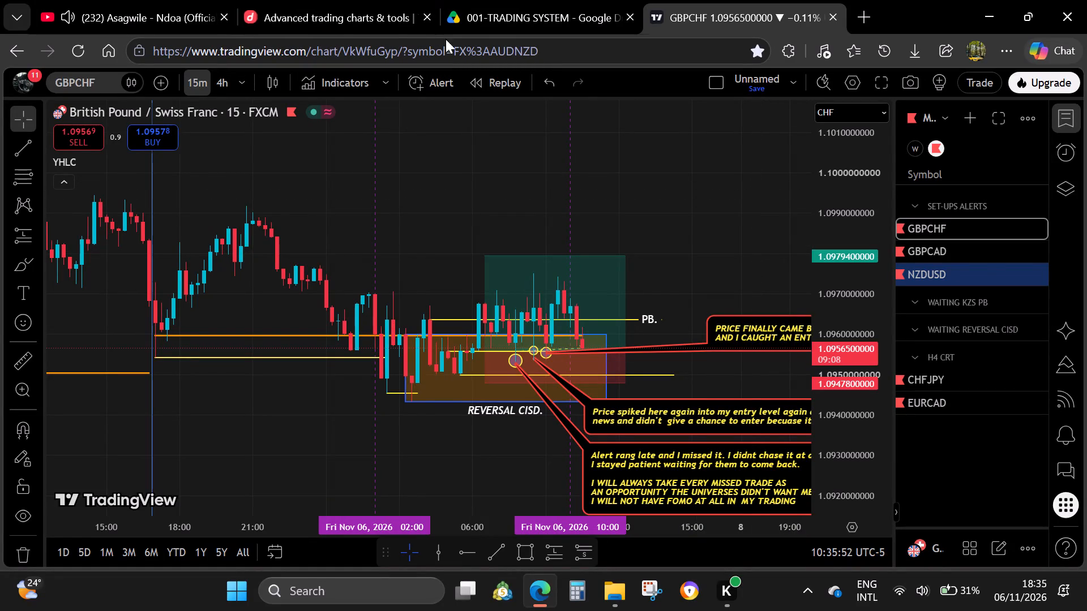
# Switch back to the Deriv charts, view Volatility 90 (1s), and load the Volatility 100 (1s) Index on 4h.
pyautogui.click(354, 3)
pyautogui.click(776, 389)
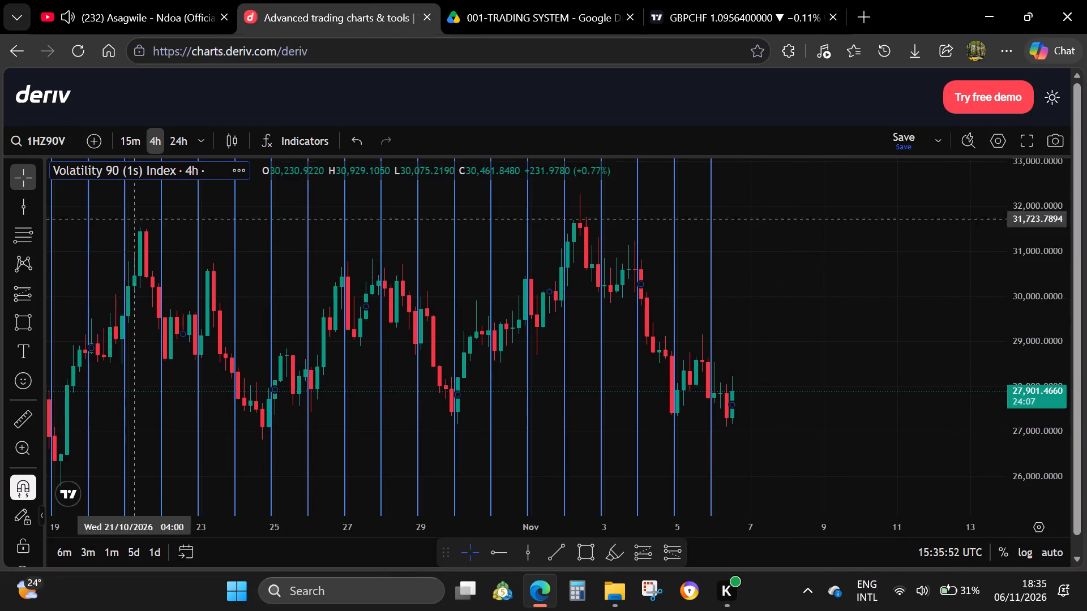
pyautogui.click(100, 157)
pyautogui.click(95, 166)
pyautogui.press('Delete')
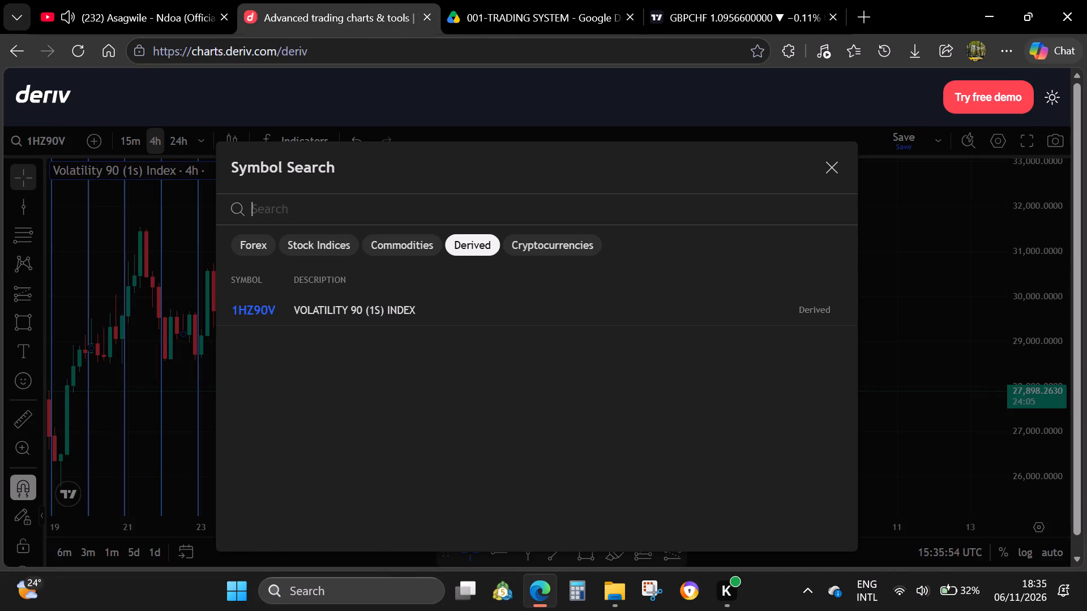
pyautogui.scroll(-2, 886, 390)
pyautogui.scroll(-2, 530, 416)
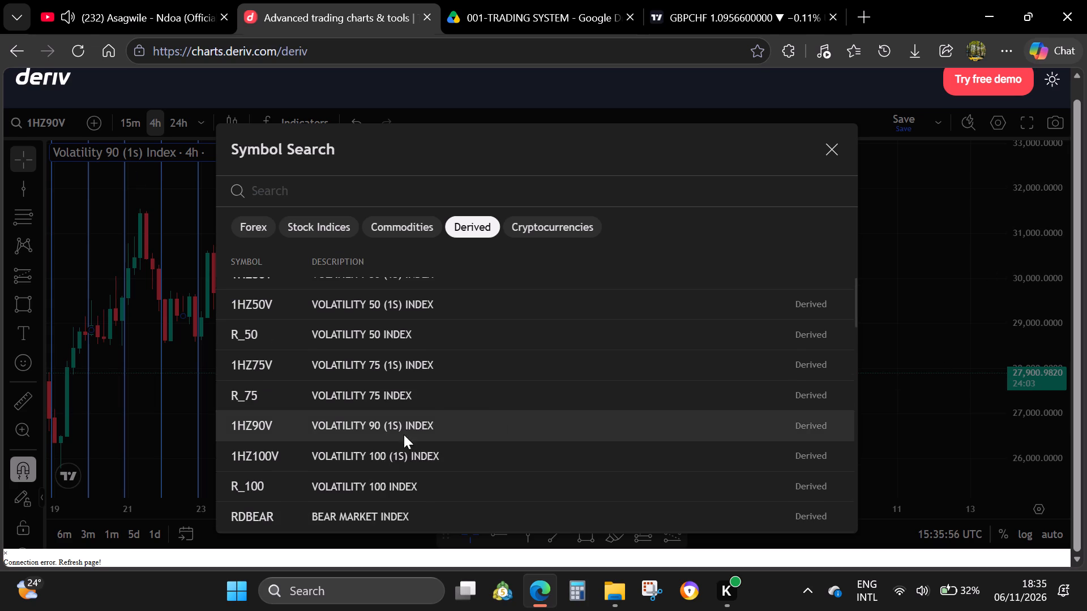
pyautogui.click(393, 457)
# Restart the playing YouTube music video from its beginning and return to the Deriv Volatility 100 (1s) chart.
pyautogui.click(149, 0)
pyautogui.click(345, 0)
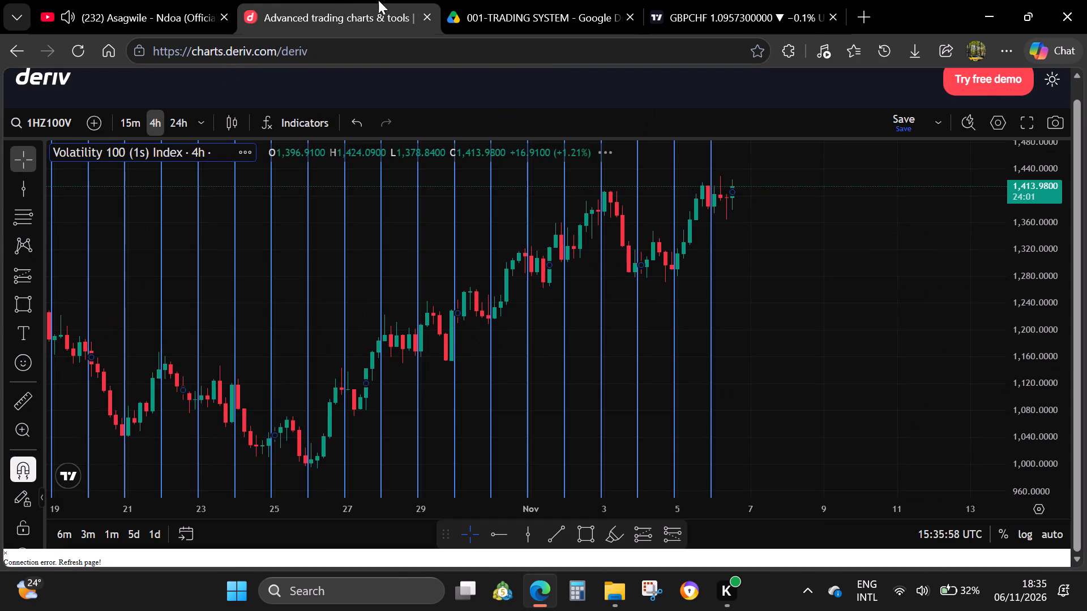
pyautogui.click(178, 0)
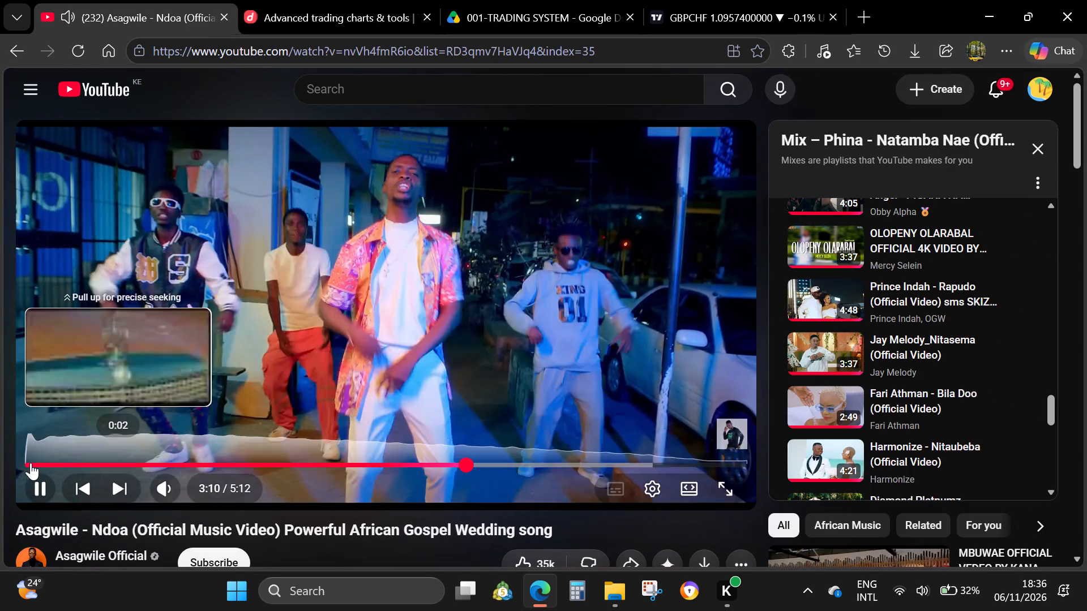
pyautogui.click(31, 463)
pyautogui.click(707, 0)
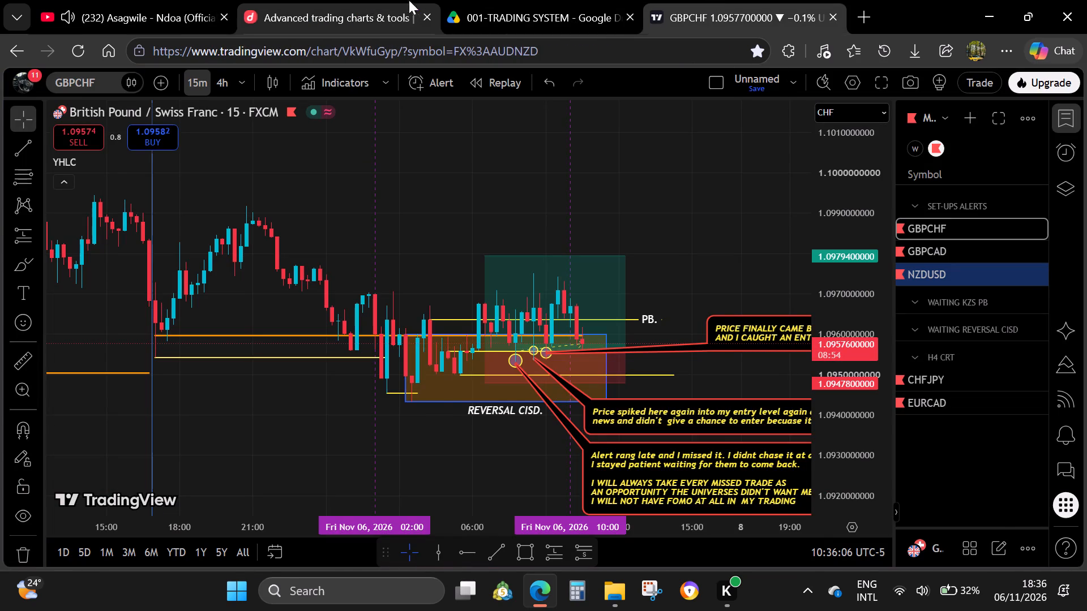
pyautogui.click(311, 0)
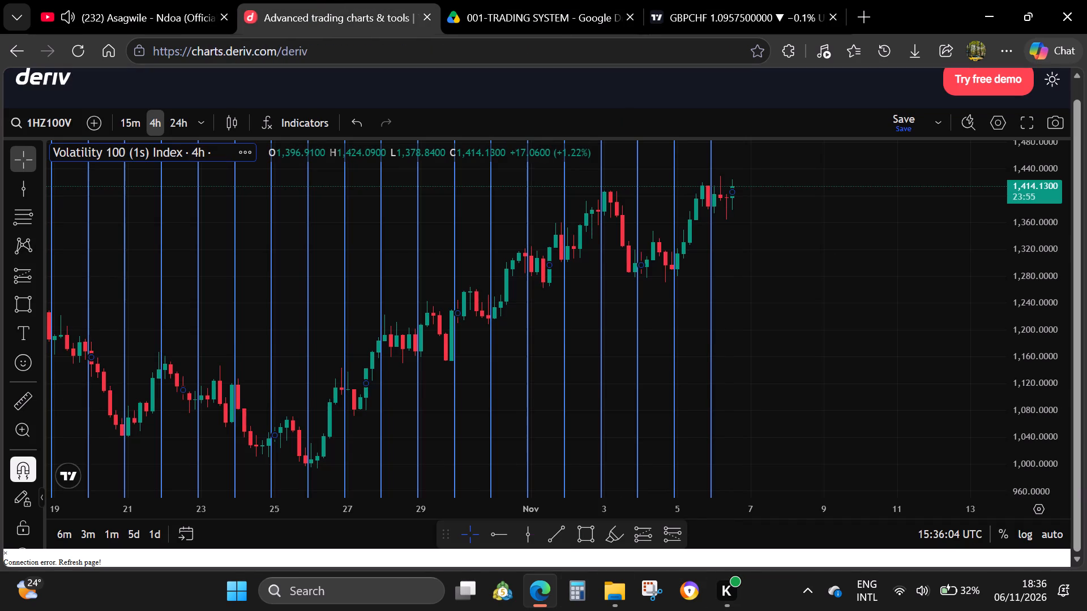
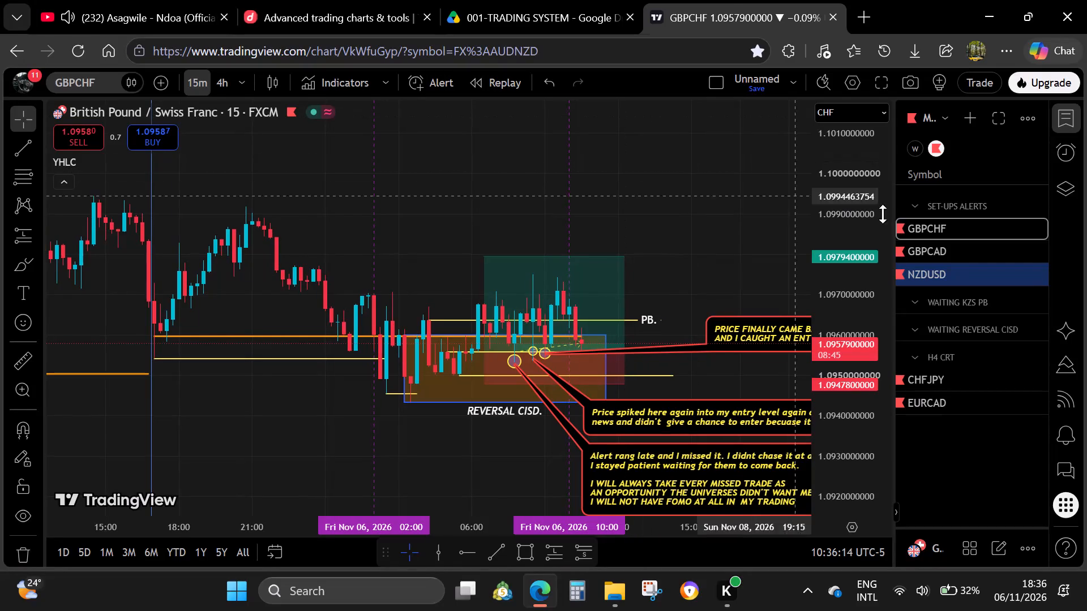
# Review the 15m charts of the red-flagged watchlist pairs, comparing GBPCHF, GBPCAD, NZDUSD, EURCAD and CHFJPY for set-ups.
pyautogui.click(947, 251)
pyautogui.click(947, 274)
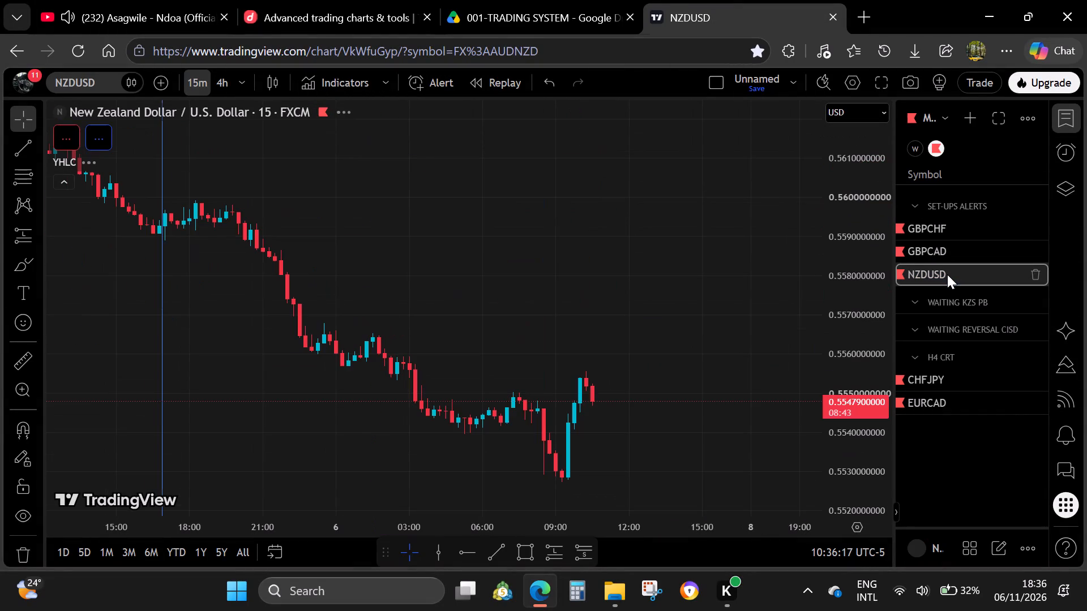
pyautogui.click(947, 261)
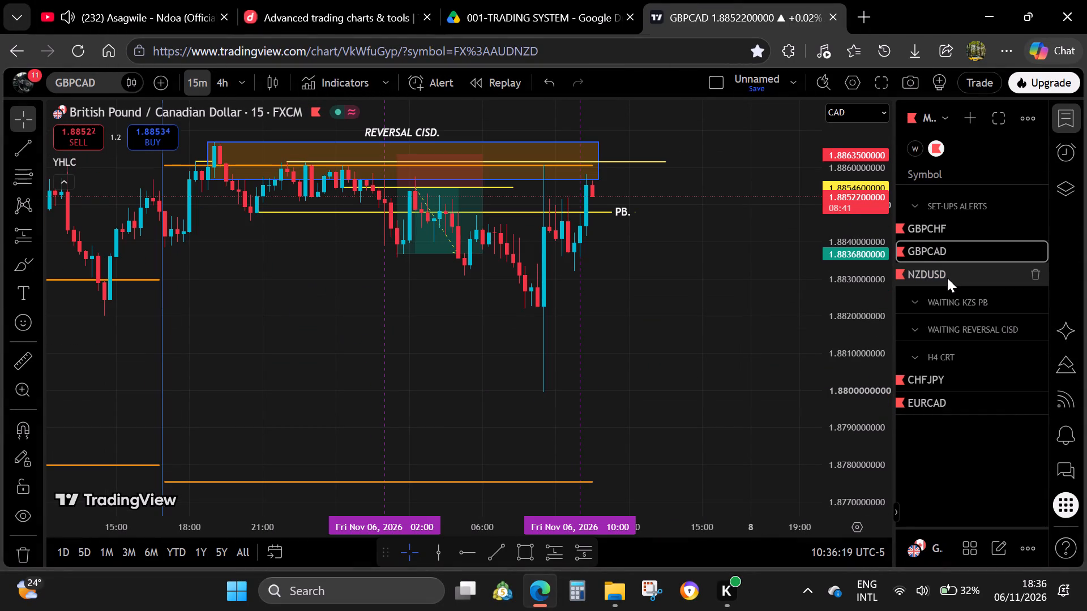
pyautogui.click(960, 270)
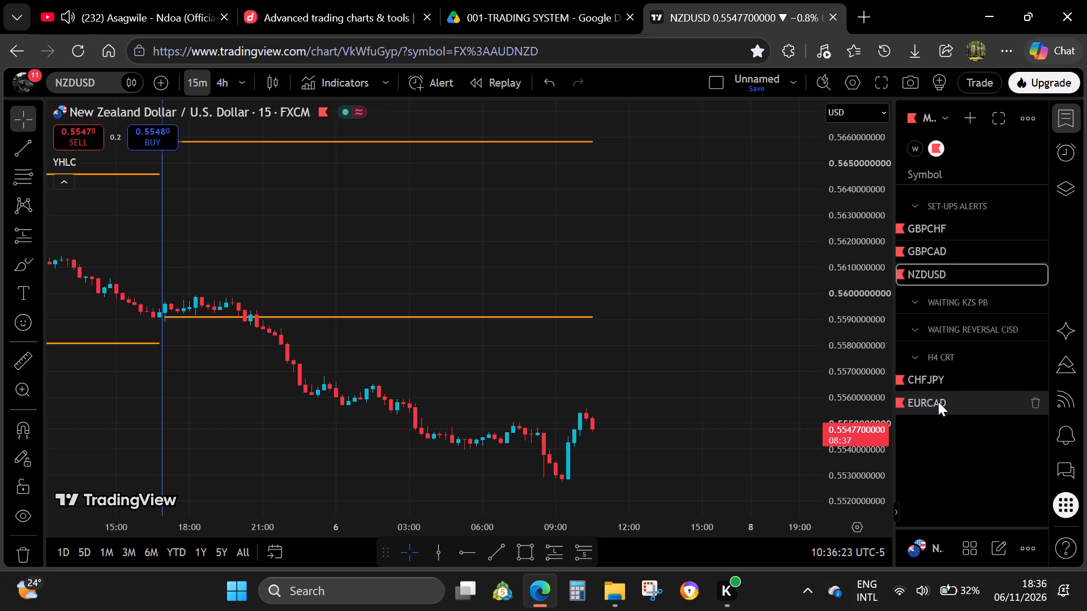
pyautogui.click(938, 402)
pyautogui.click(938, 268)
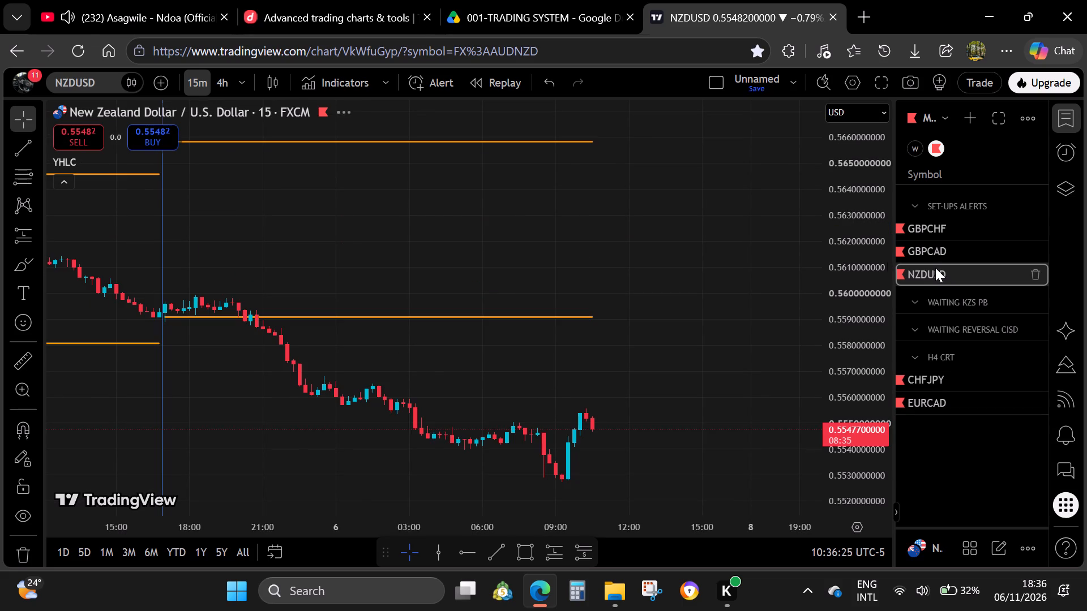
pyautogui.click(937, 407)
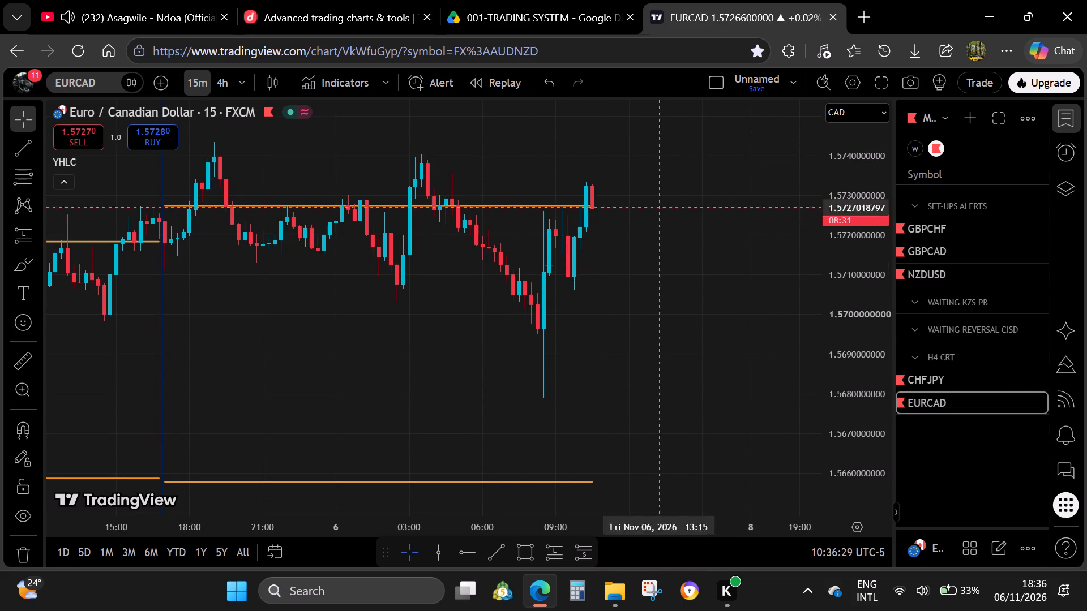
pyautogui.click(951, 374)
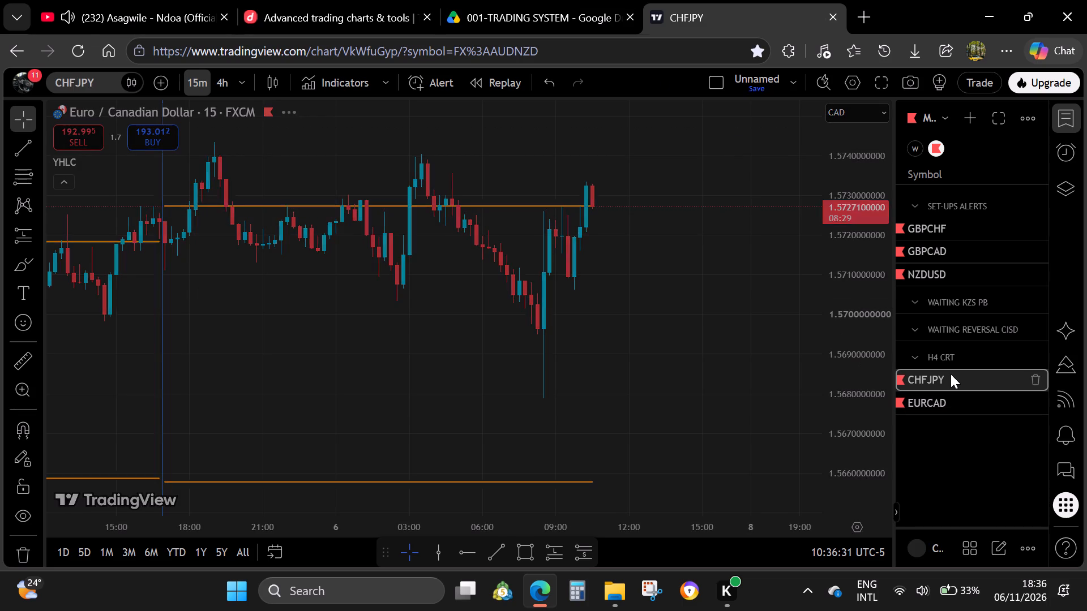
pyautogui.click(953, 234)
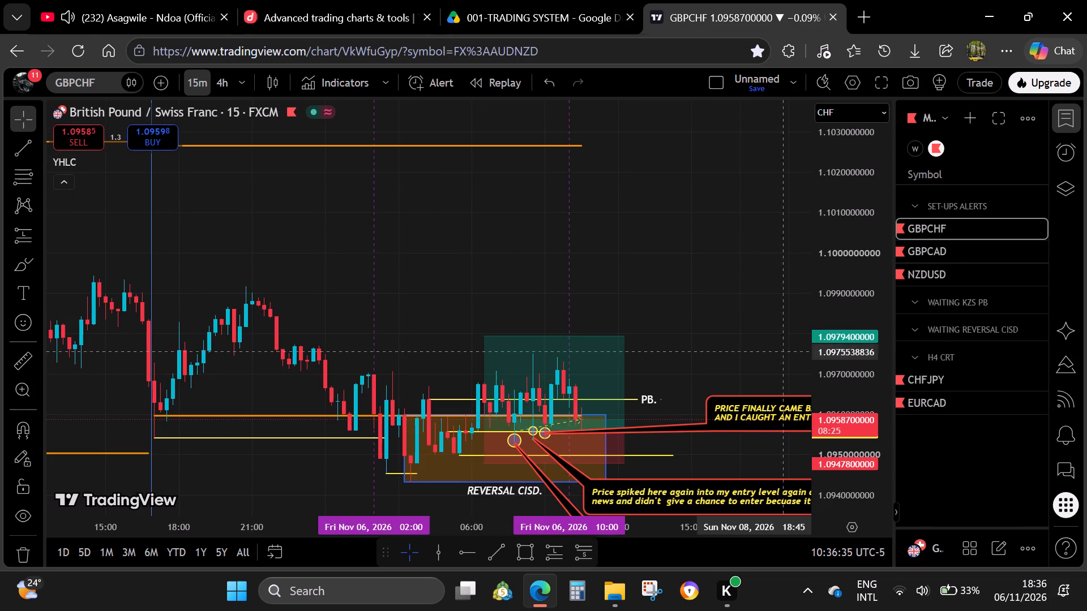
pyautogui.click(743, 340)
pyautogui.click(743, 340)
pyautogui.click(478, 0)
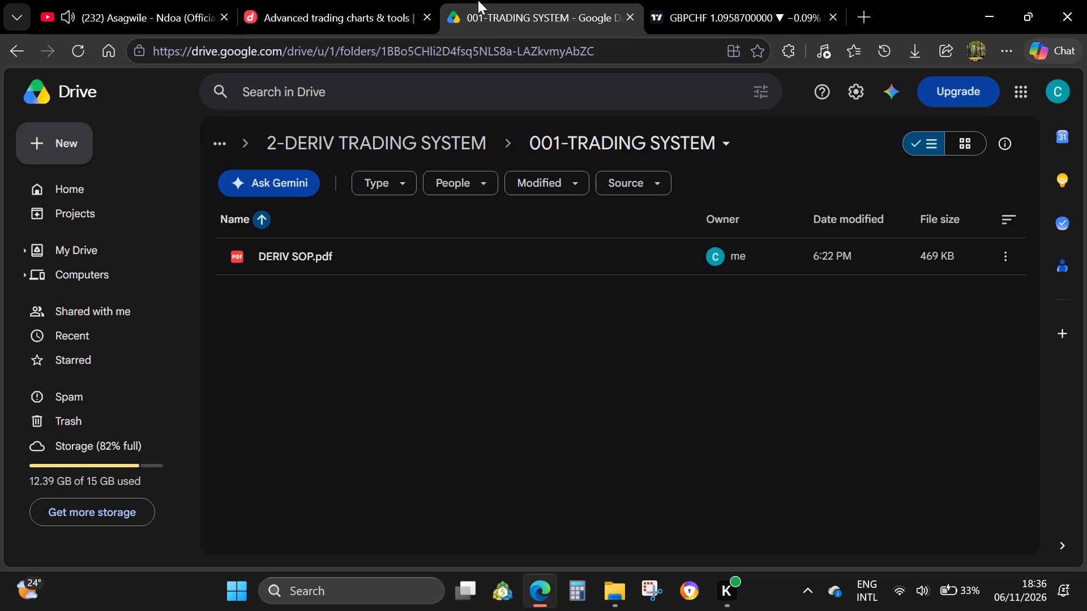
pyautogui.click(780, 0)
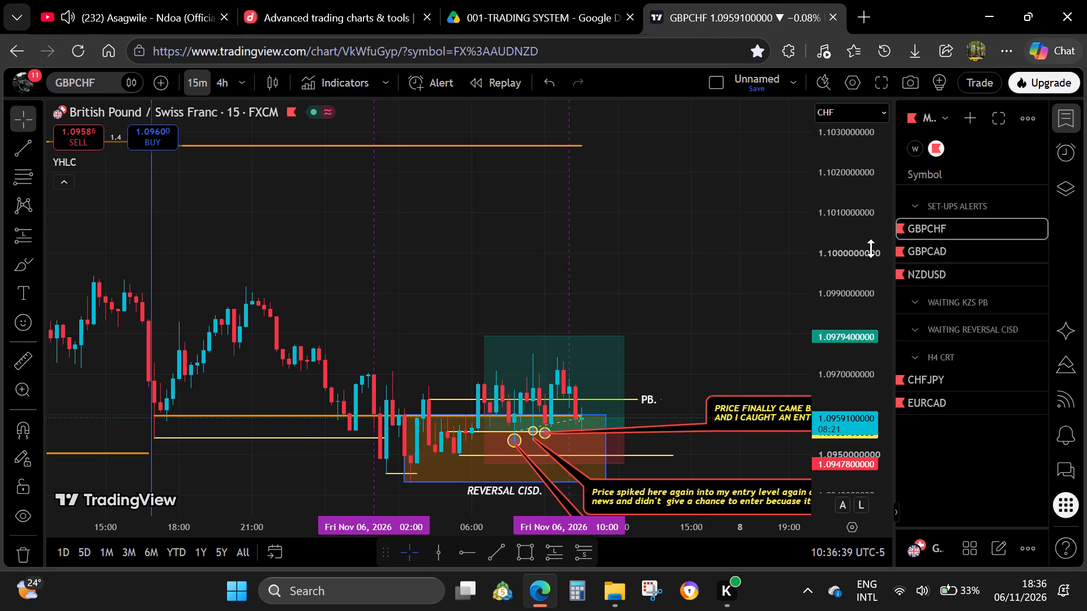
pyautogui.click(930, 247)
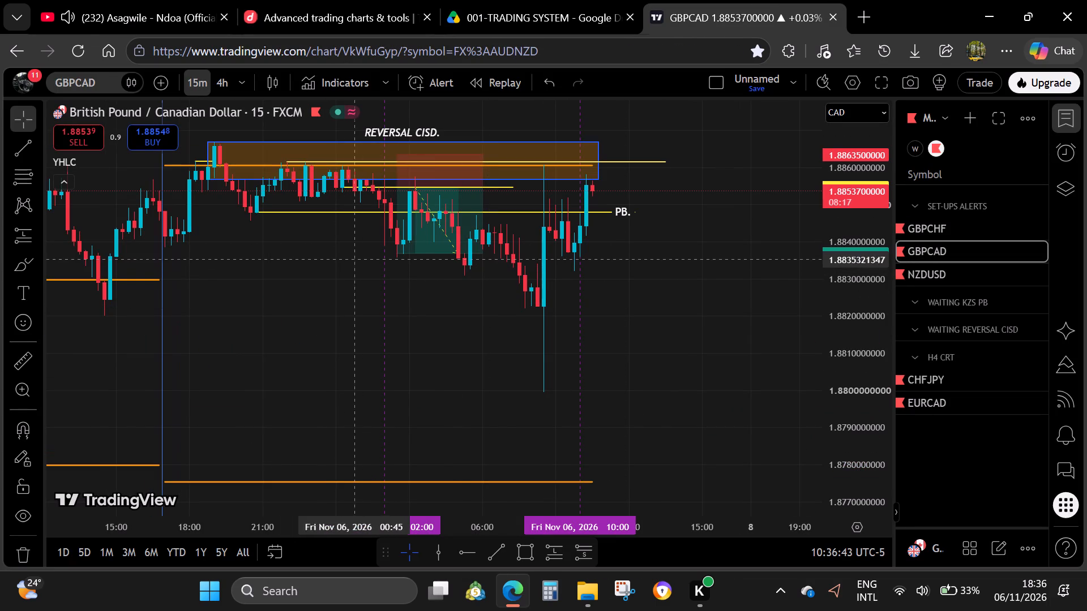
pyautogui.click(930, 257)
# On the NZDUSD 15m chart, mark Thu Nov 05, 2026 at 02:00 and 10:00 with vertical lines.
pyautogui.click(929, 270)
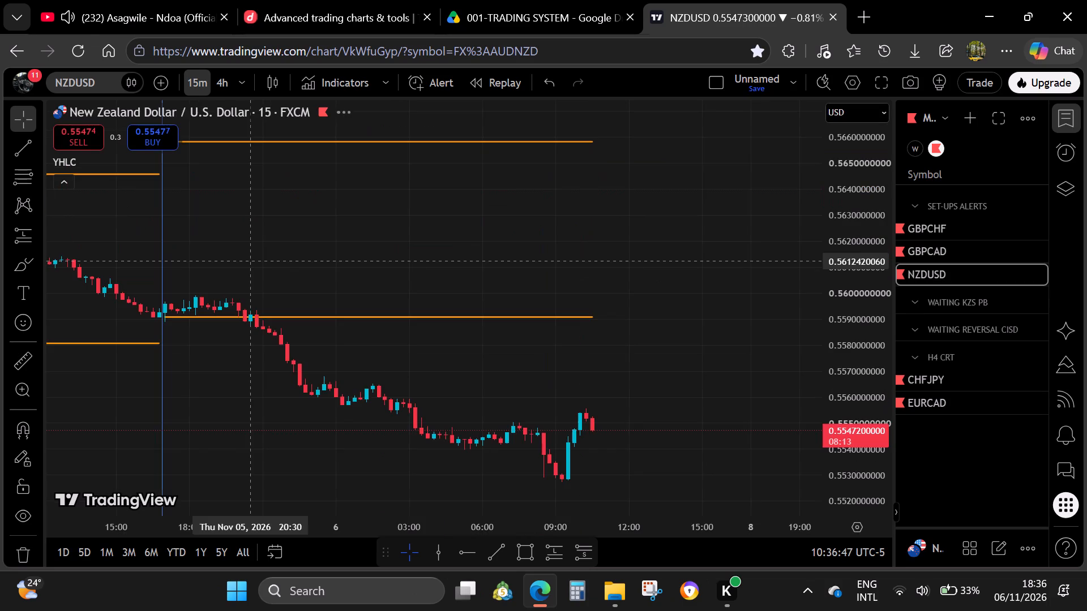
pyautogui.moveTo(156, 373); pyautogui.dragTo(716, 360)
pyautogui.moveTo(417, 307); pyautogui.dragTo(491, 397)
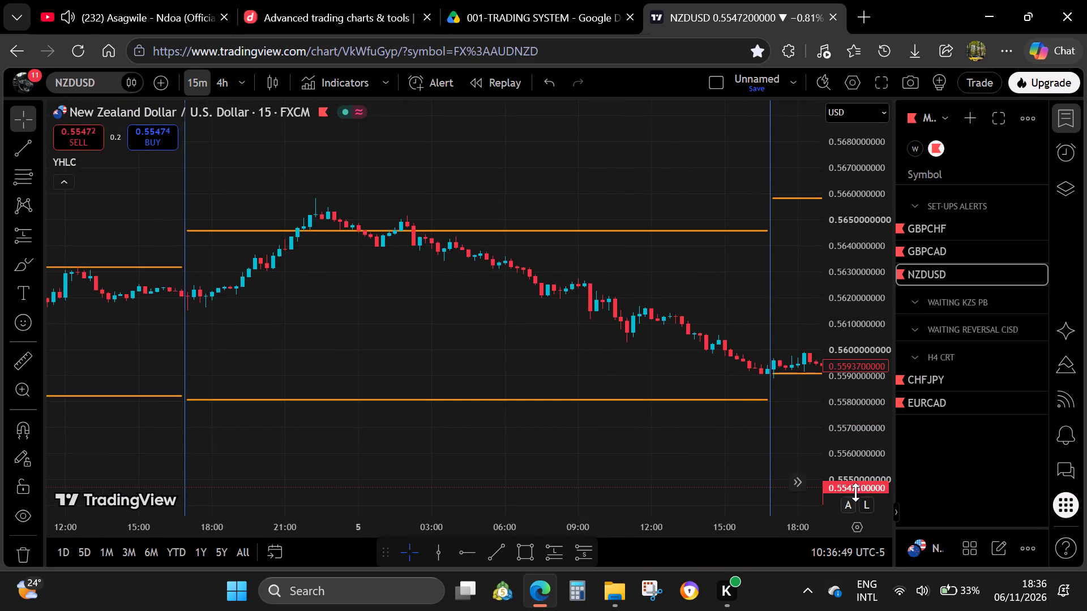
pyautogui.moveTo(859, 462); pyautogui.dragTo(746, 203)
pyautogui.moveTo(685, 238); pyautogui.dragTo(703, 384)
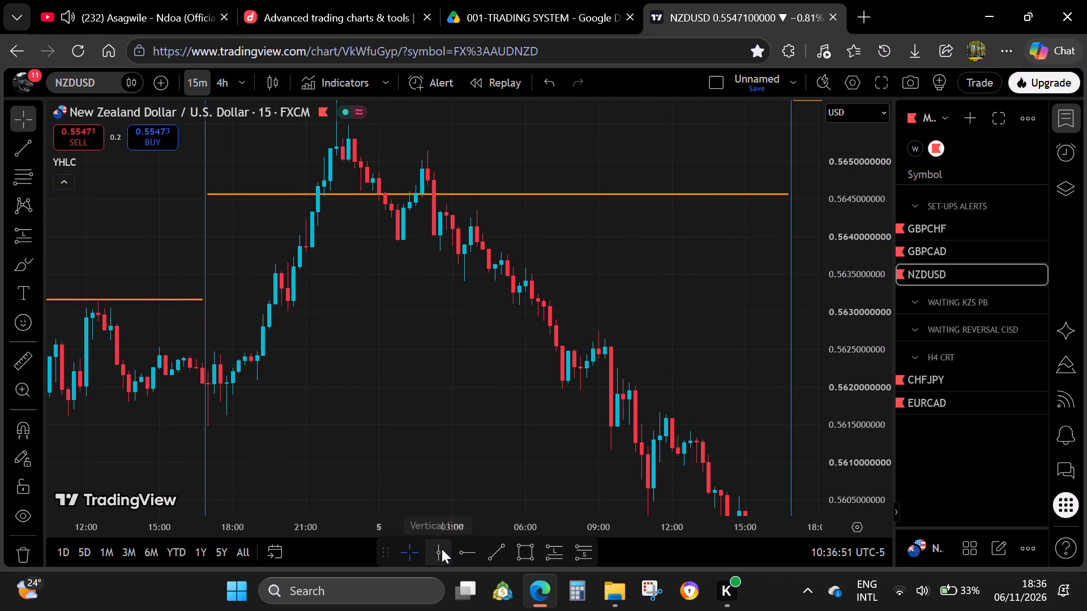
pyautogui.click(442, 549)
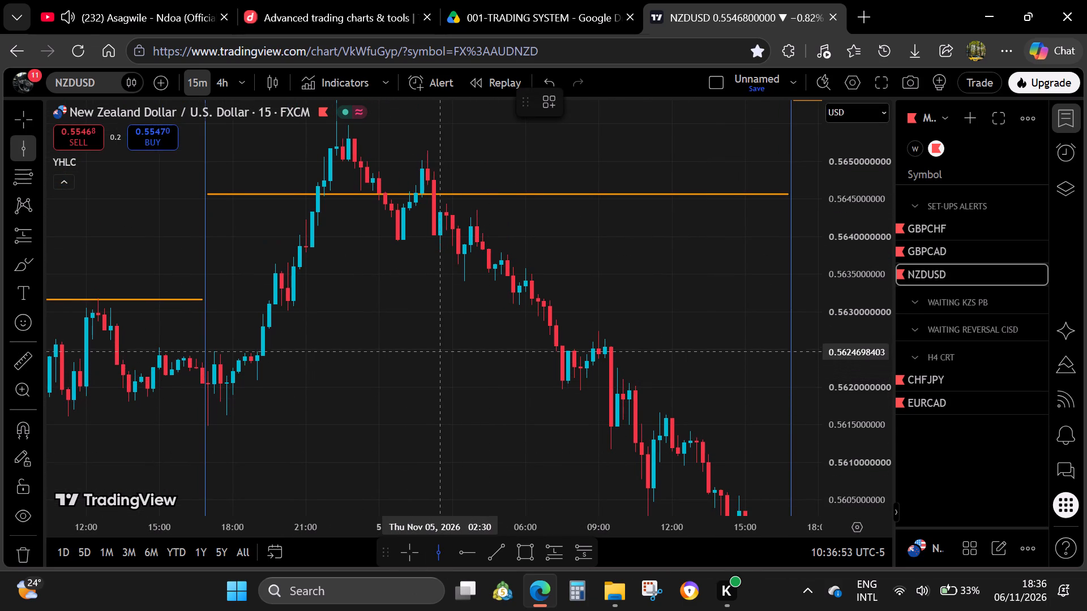
pyautogui.click(429, 325)
pyautogui.click(442, 544)
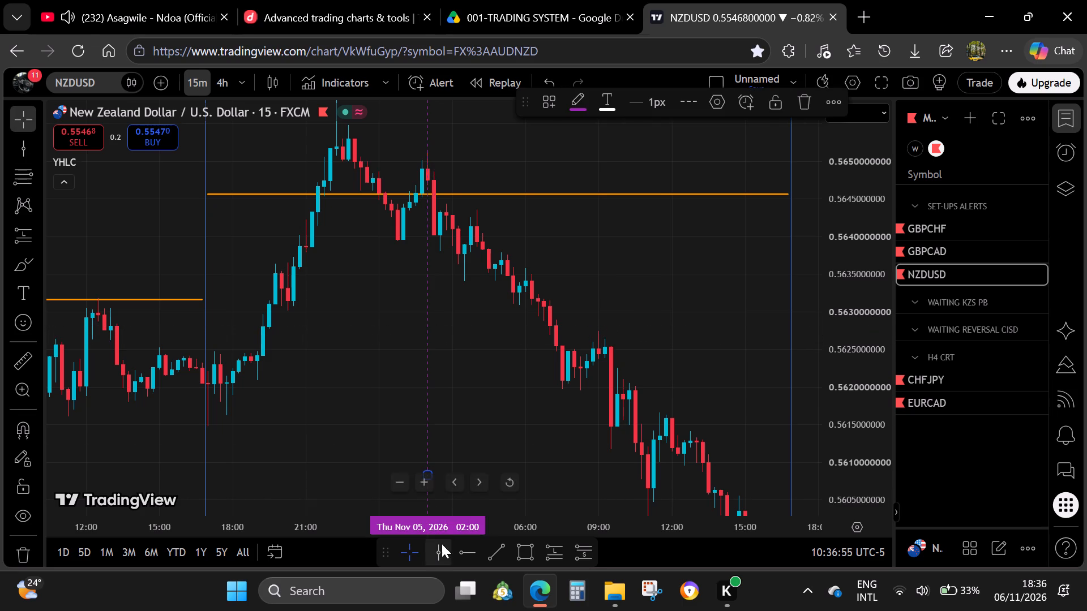
pyautogui.click(626, 341)
pyautogui.click(506, 320)
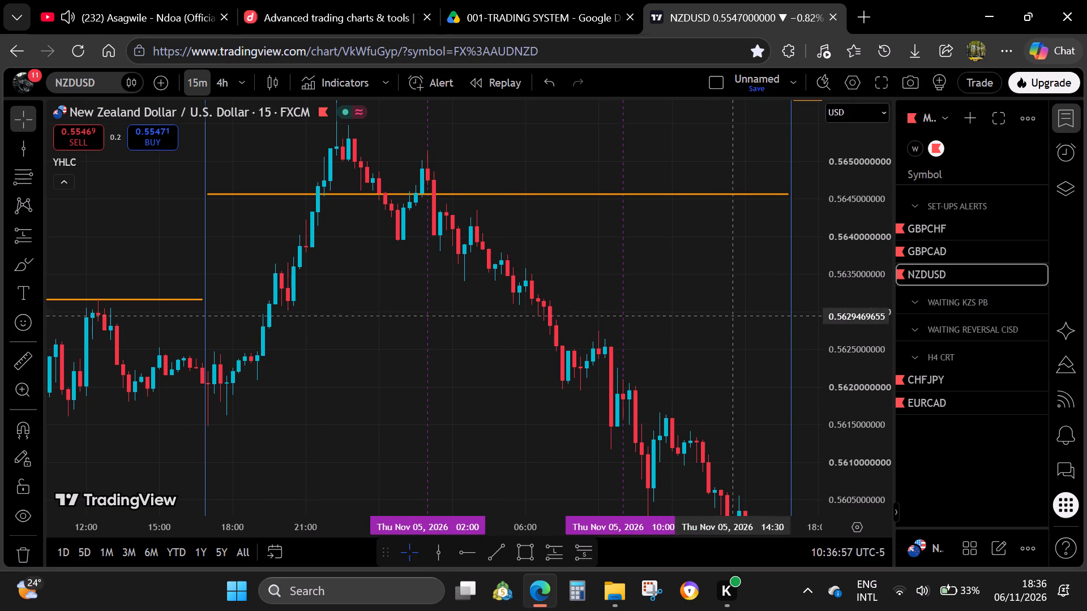
# Switch to the playing YouTube music video and adjust its playback volume.
pyautogui.click(502, 0)
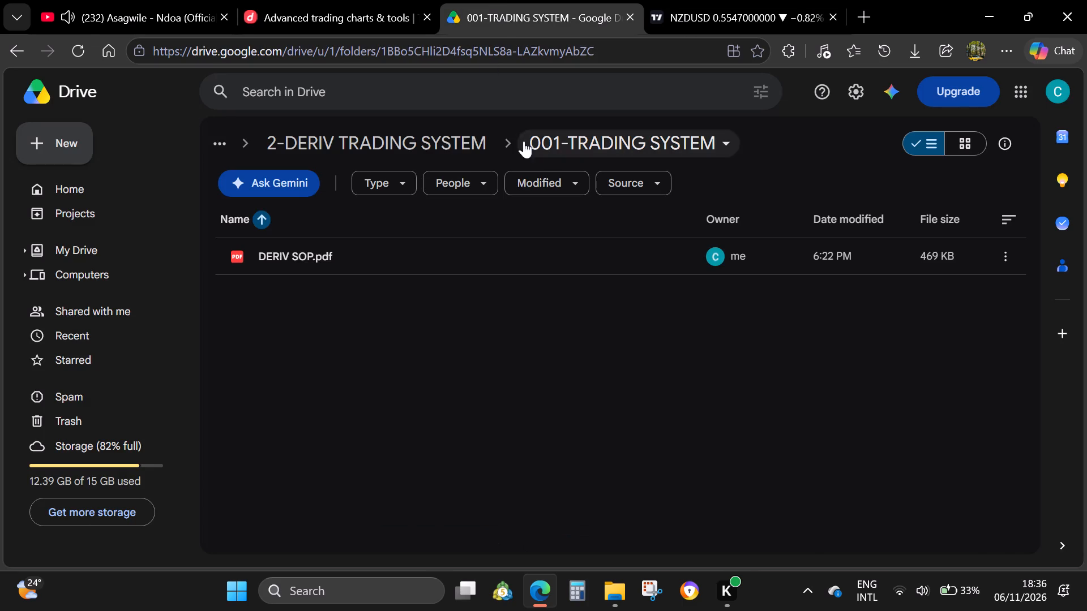
pyautogui.click(109, 0)
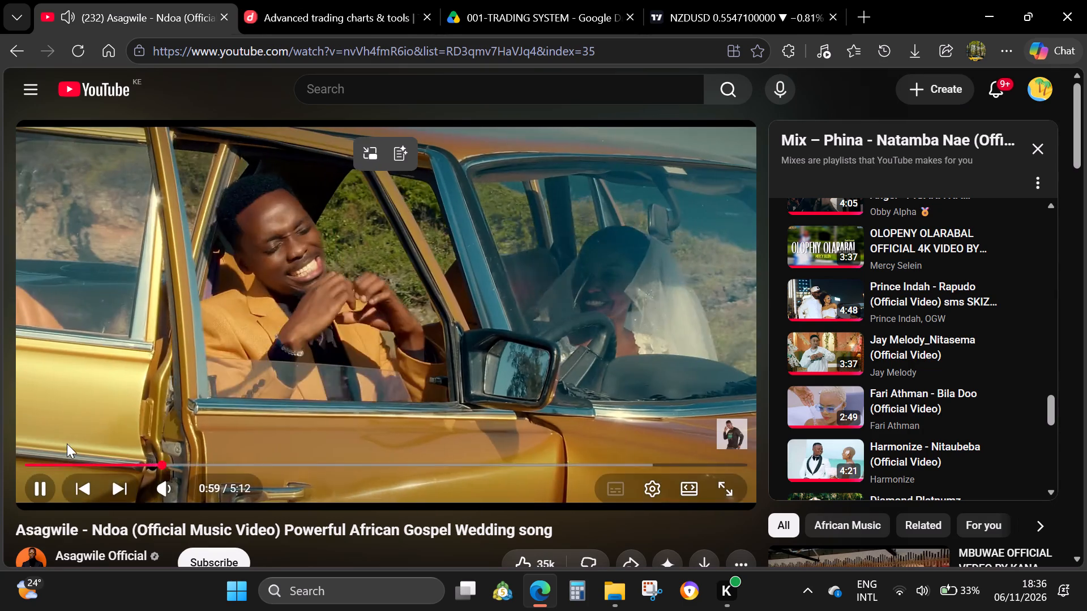
pyautogui.click(206, 482)
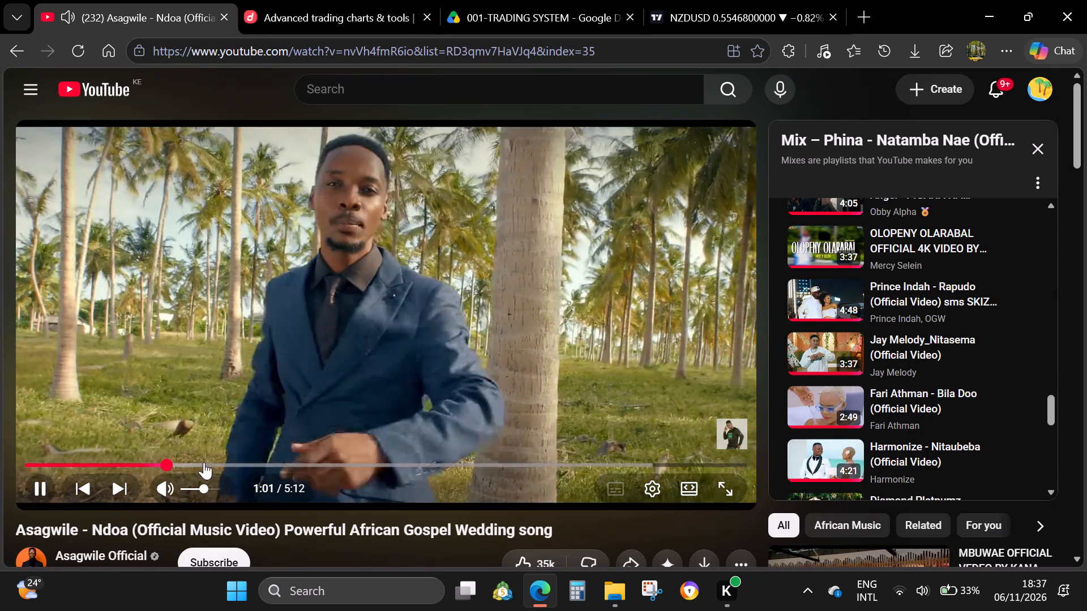
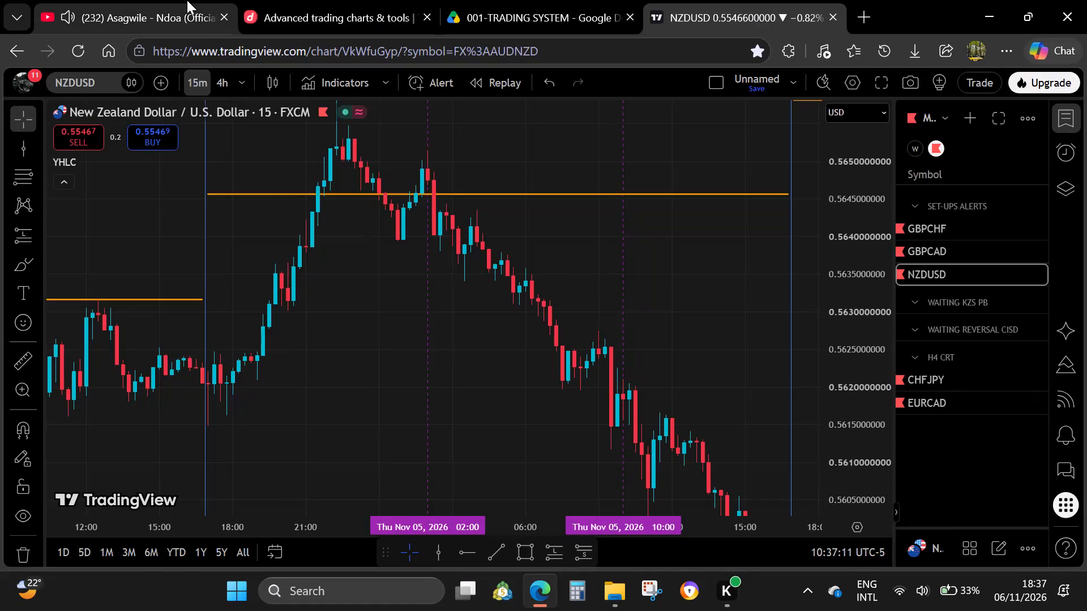
# Switch to the playing YouTube music video and adjust both its playback volume and the Windows system volume.
pyautogui.click(187, 0)
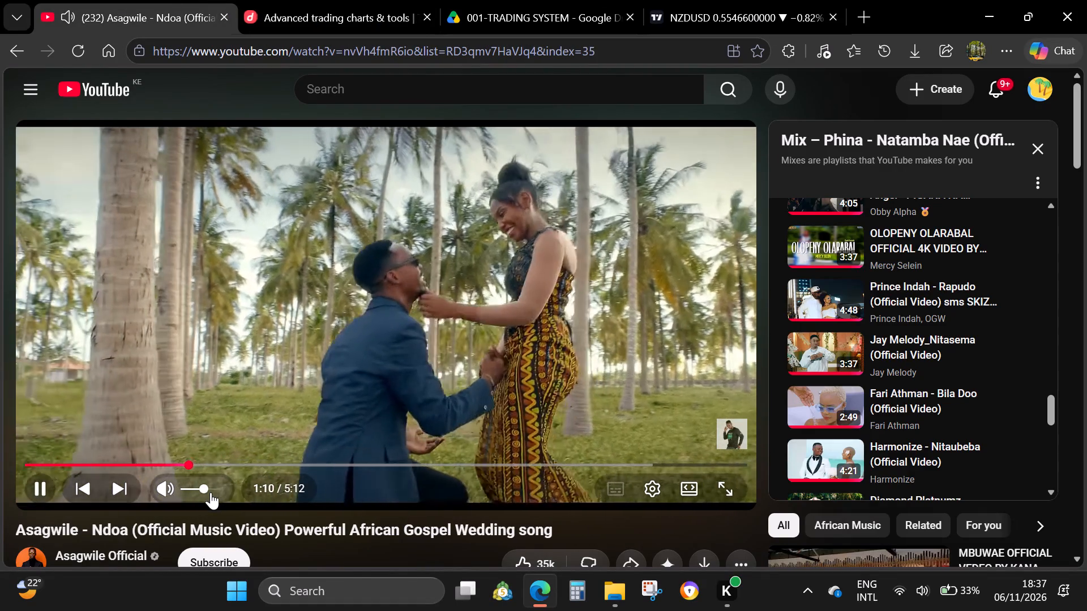
pyautogui.click(211, 492)
pyautogui.click(928, 594)
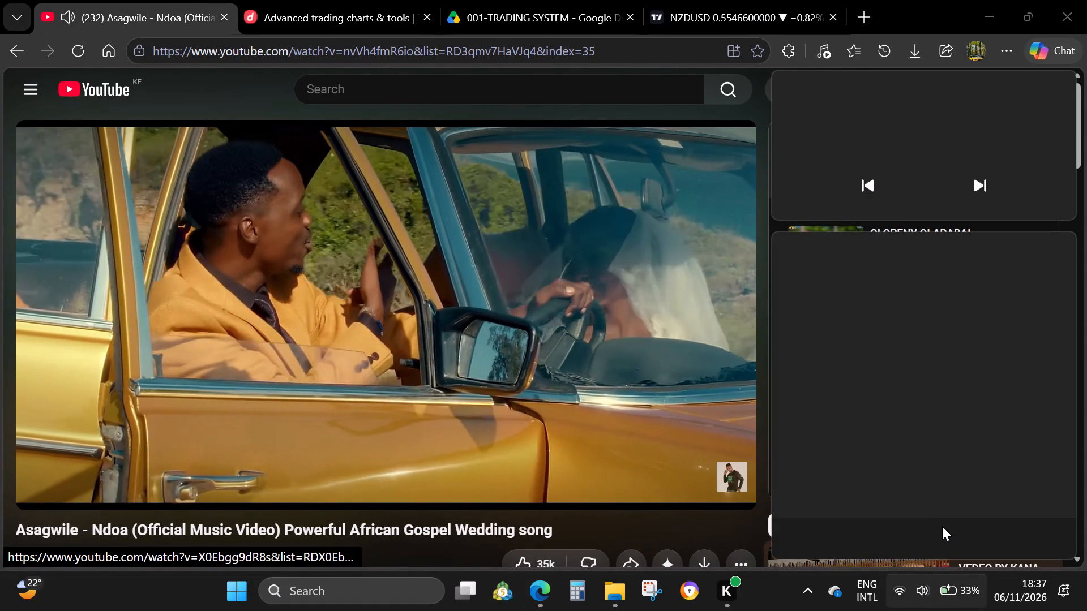
pyautogui.click(958, 484)
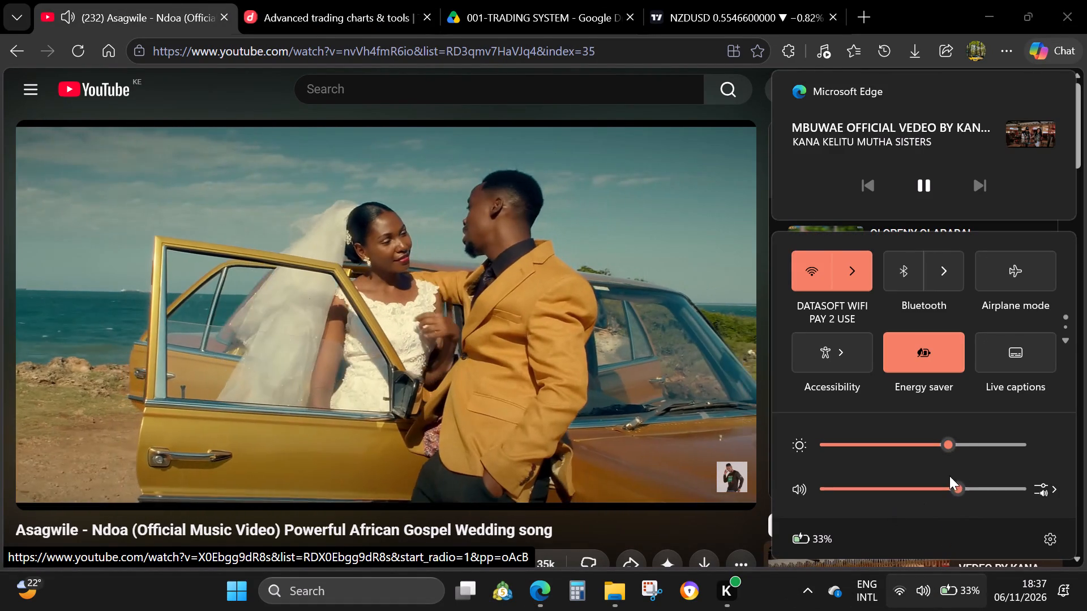
pyautogui.click(948, 491)
pyautogui.doubleClick(780, 589)
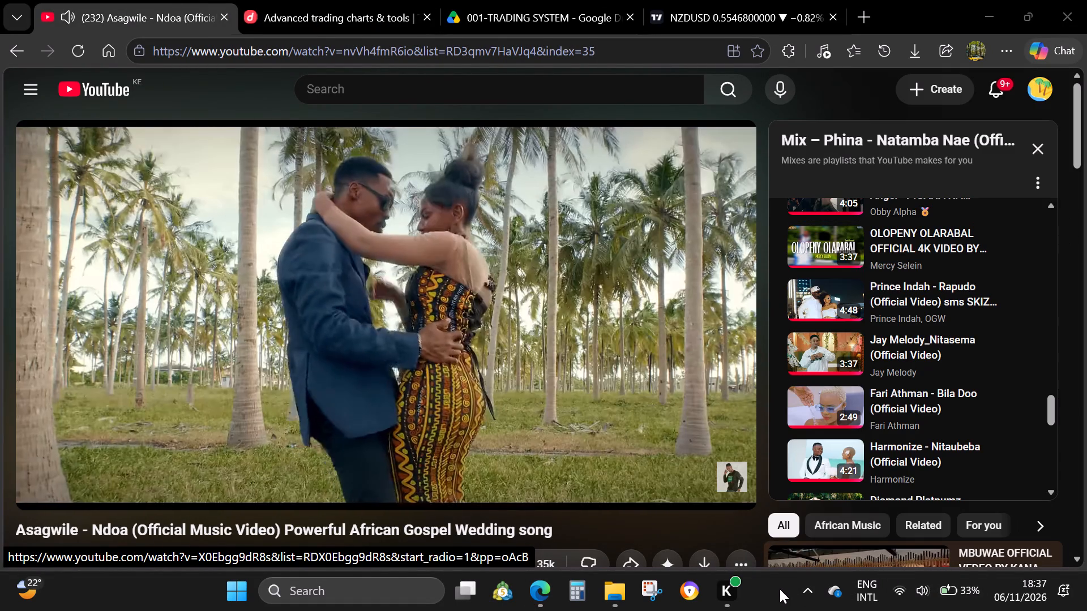
# Return to TradingView and examine the 15m charts of NZDUSD, GBPCHF and GBPCAD, including their Nov 05 and Nov 06 price action.
pyautogui.click(717, 0)
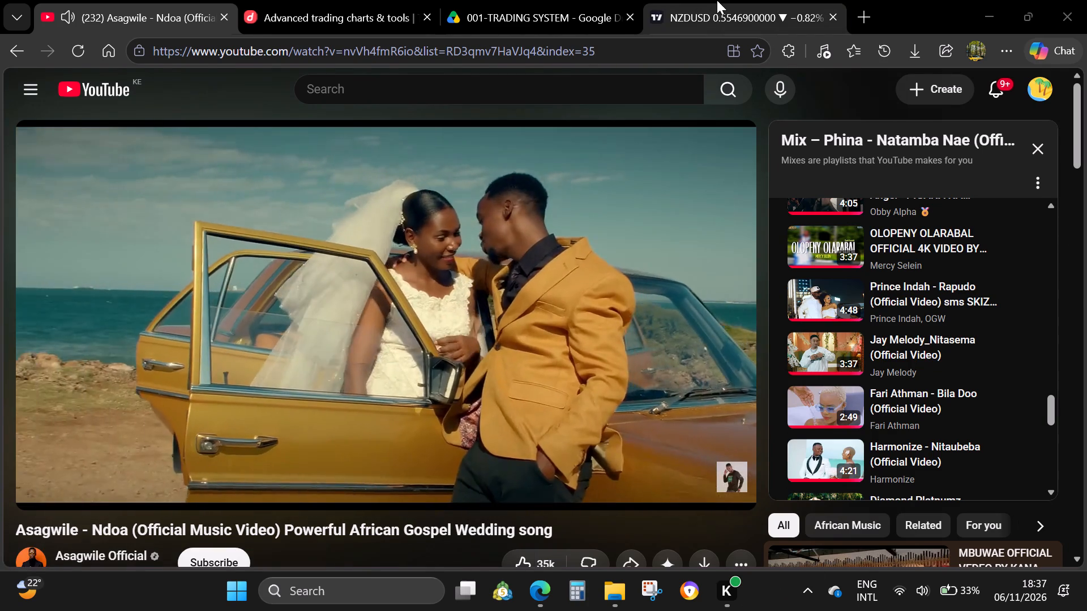
pyautogui.moveTo(558, 244); pyautogui.dragTo(622, 316)
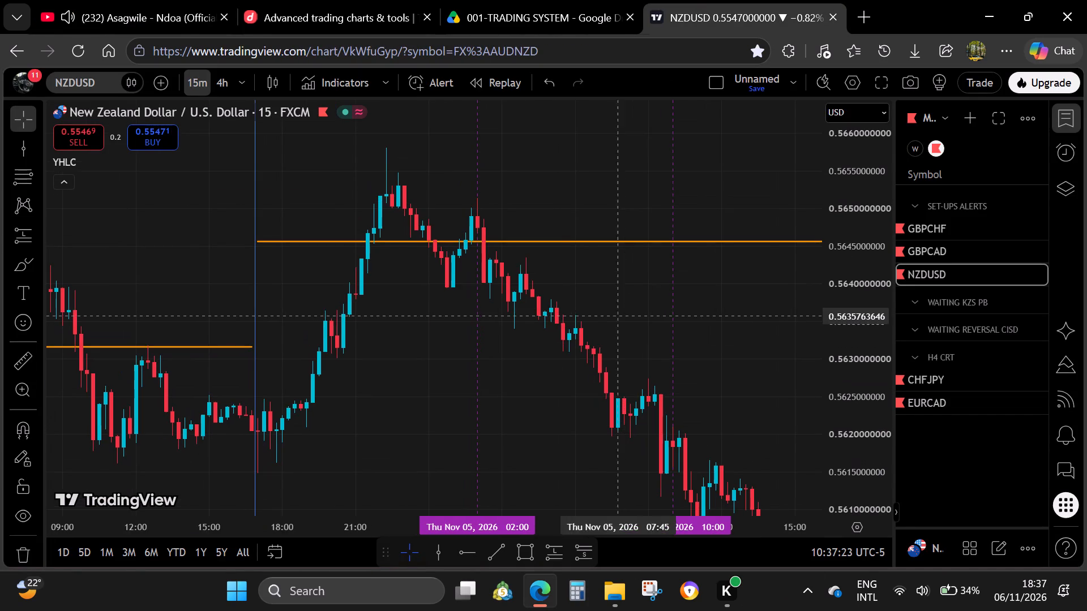
pyautogui.moveTo(575, 418); pyautogui.dragTo(644, 412)
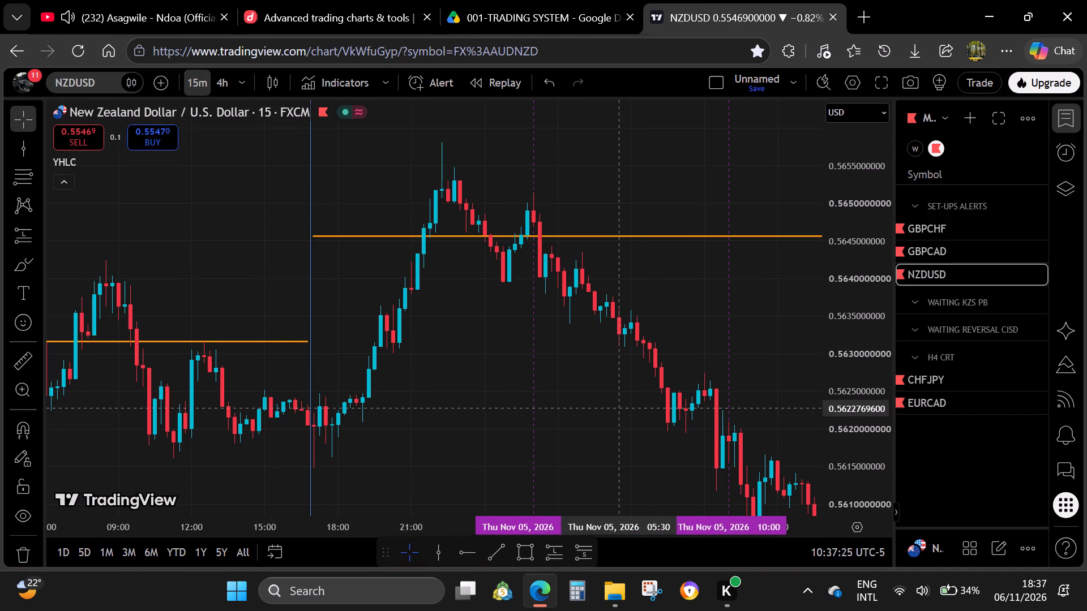
pyautogui.click(594, 438)
pyautogui.moveTo(610, 406); pyautogui.dragTo(564, 408)
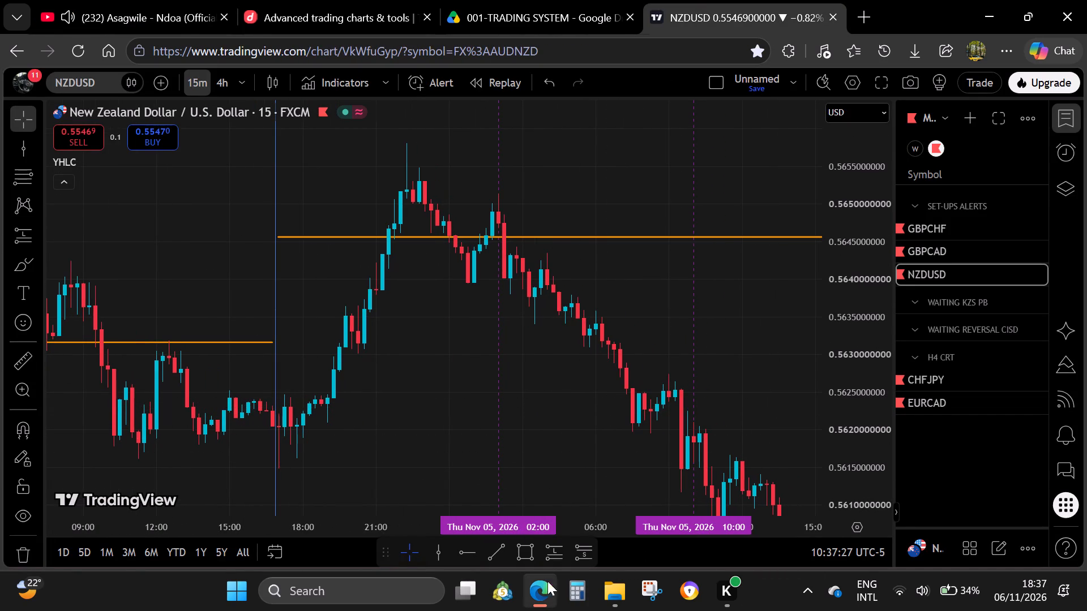
pyautogui.click(944, 228)
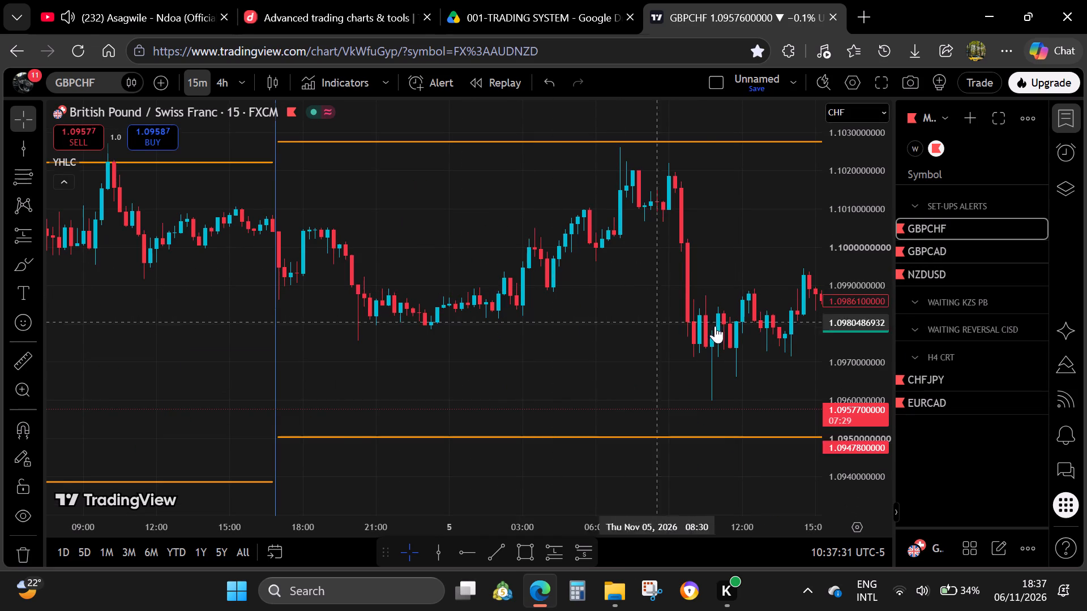
pyautogui.moveTo(720, 326); pyautogui.dragTo(380, 283)
pyautogui.moveTo(668, 305); pyautogui.dragTo(321, 301)
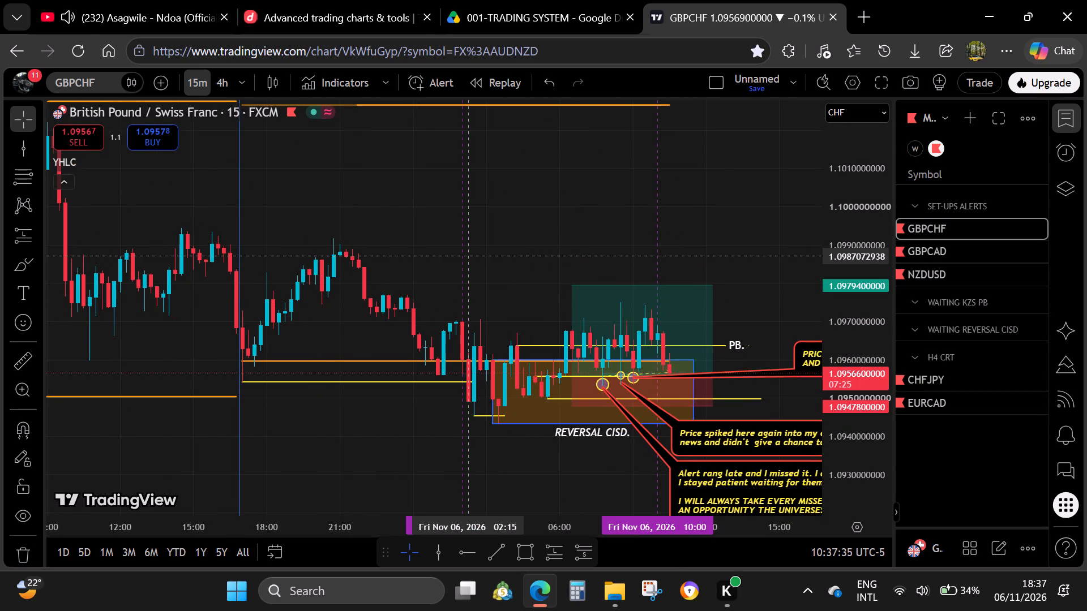
pyautogui.click(941, 253)
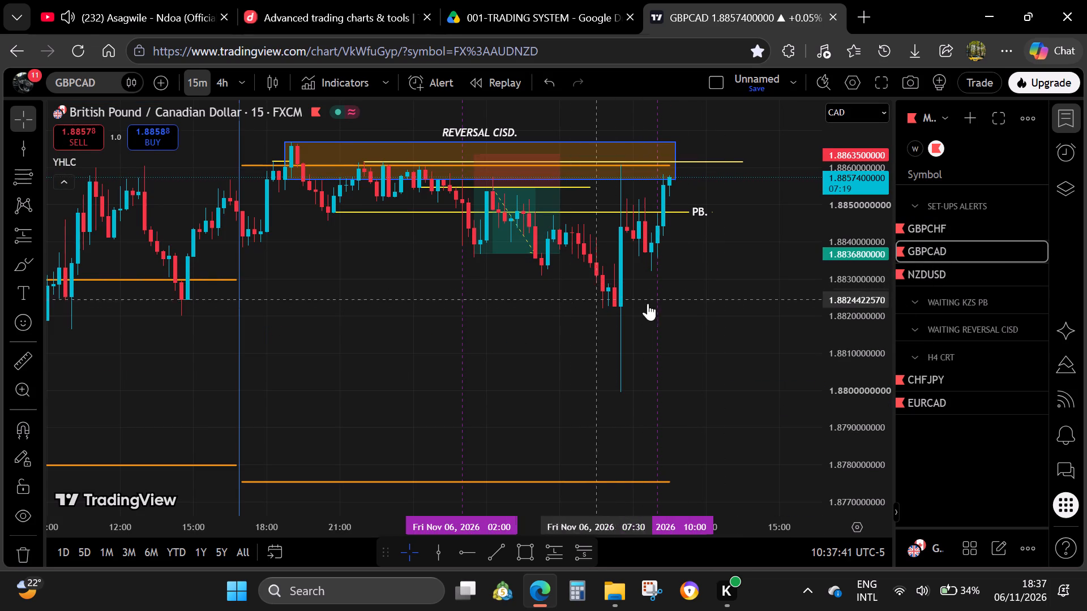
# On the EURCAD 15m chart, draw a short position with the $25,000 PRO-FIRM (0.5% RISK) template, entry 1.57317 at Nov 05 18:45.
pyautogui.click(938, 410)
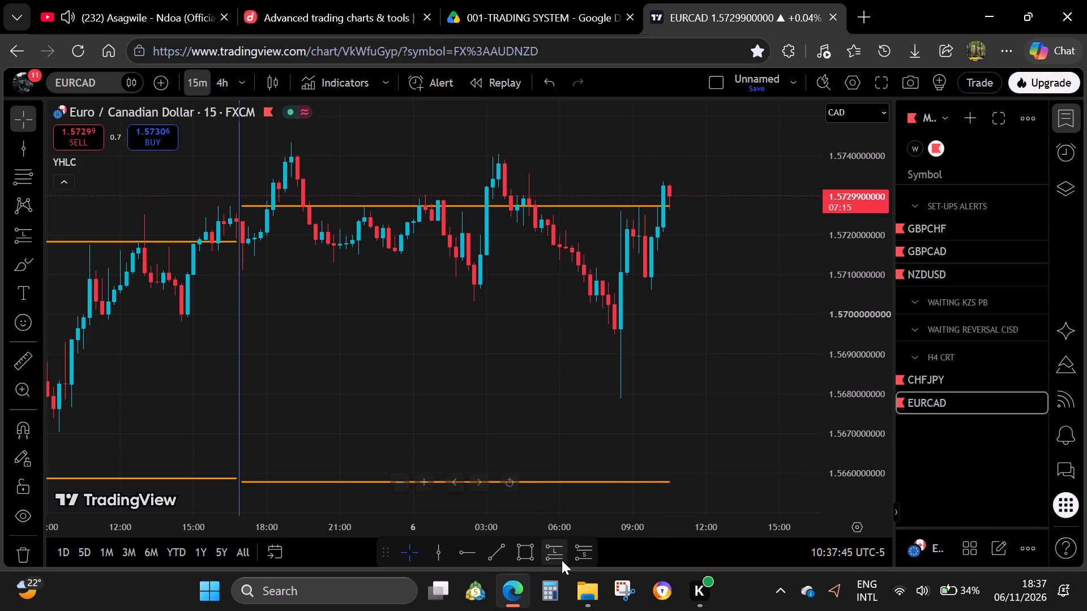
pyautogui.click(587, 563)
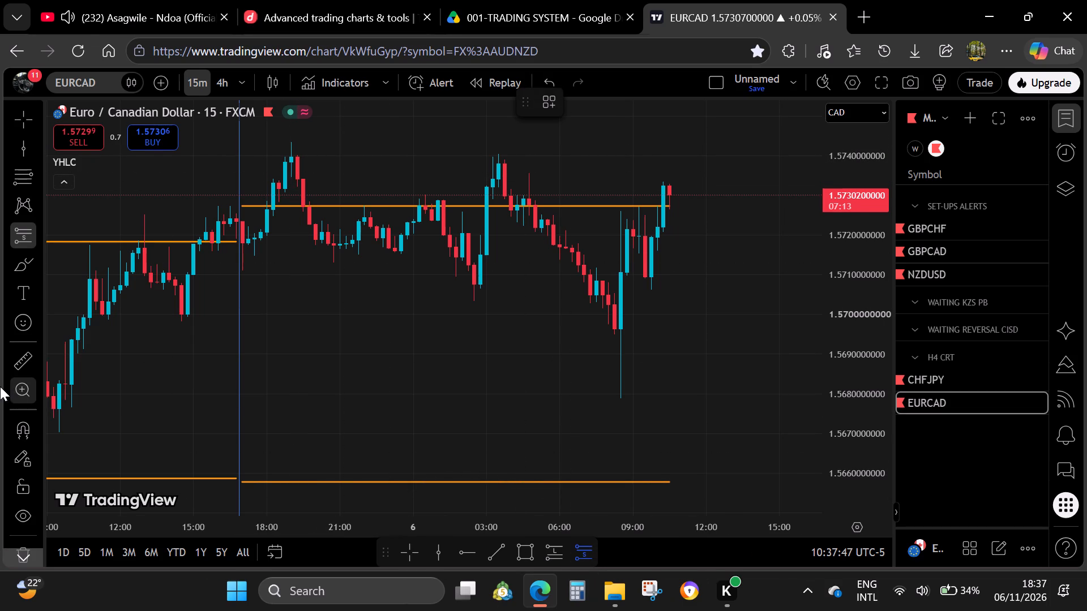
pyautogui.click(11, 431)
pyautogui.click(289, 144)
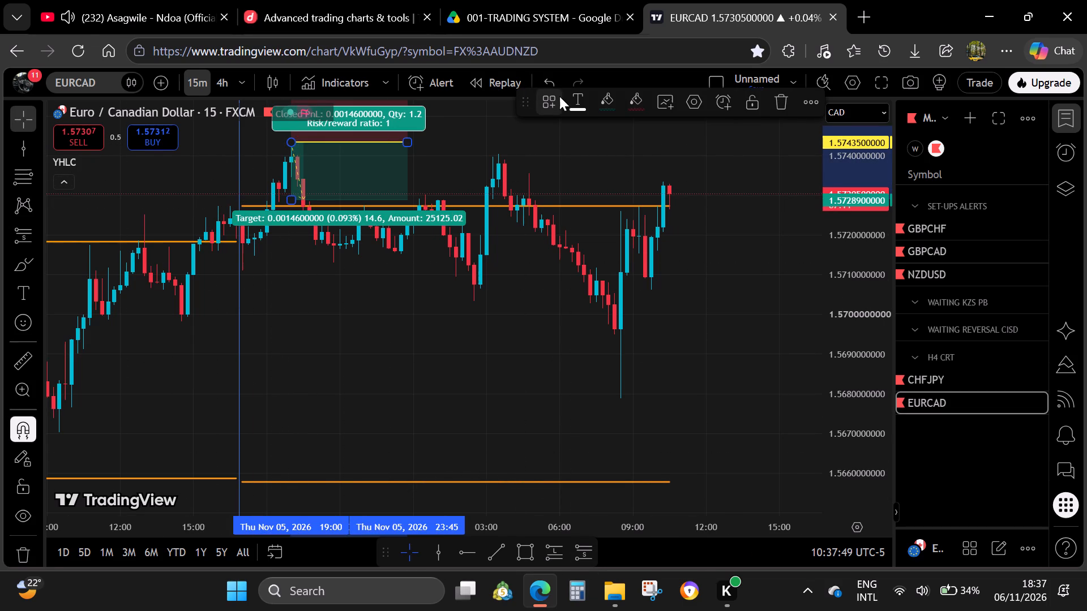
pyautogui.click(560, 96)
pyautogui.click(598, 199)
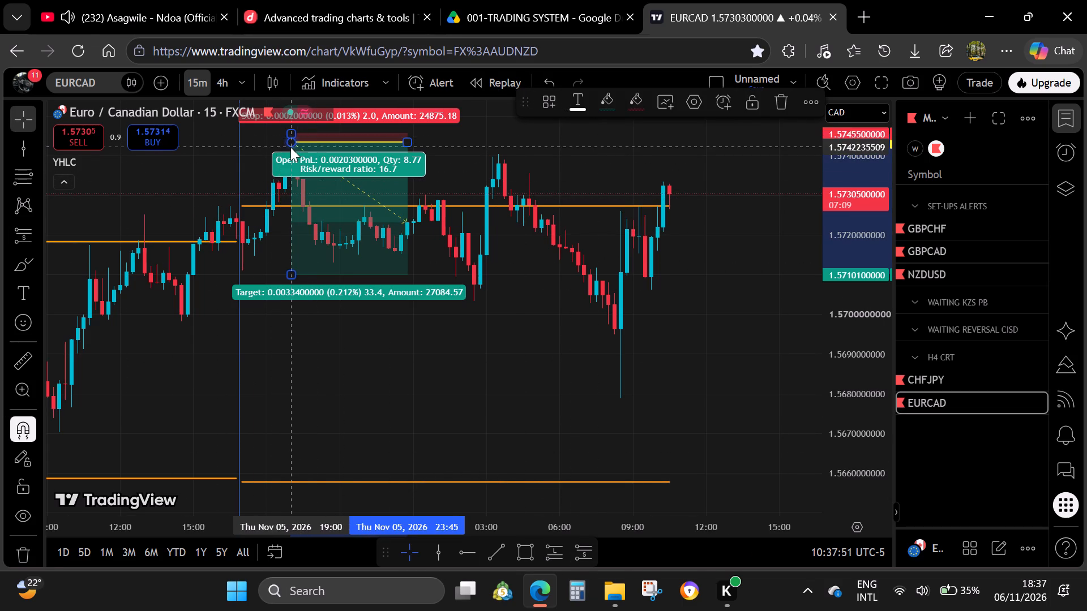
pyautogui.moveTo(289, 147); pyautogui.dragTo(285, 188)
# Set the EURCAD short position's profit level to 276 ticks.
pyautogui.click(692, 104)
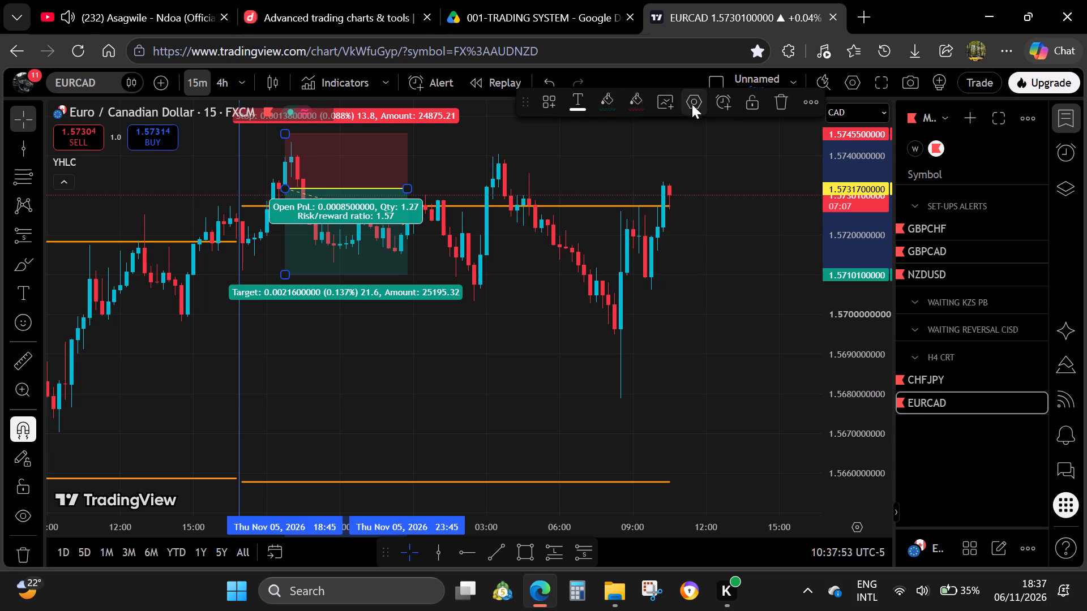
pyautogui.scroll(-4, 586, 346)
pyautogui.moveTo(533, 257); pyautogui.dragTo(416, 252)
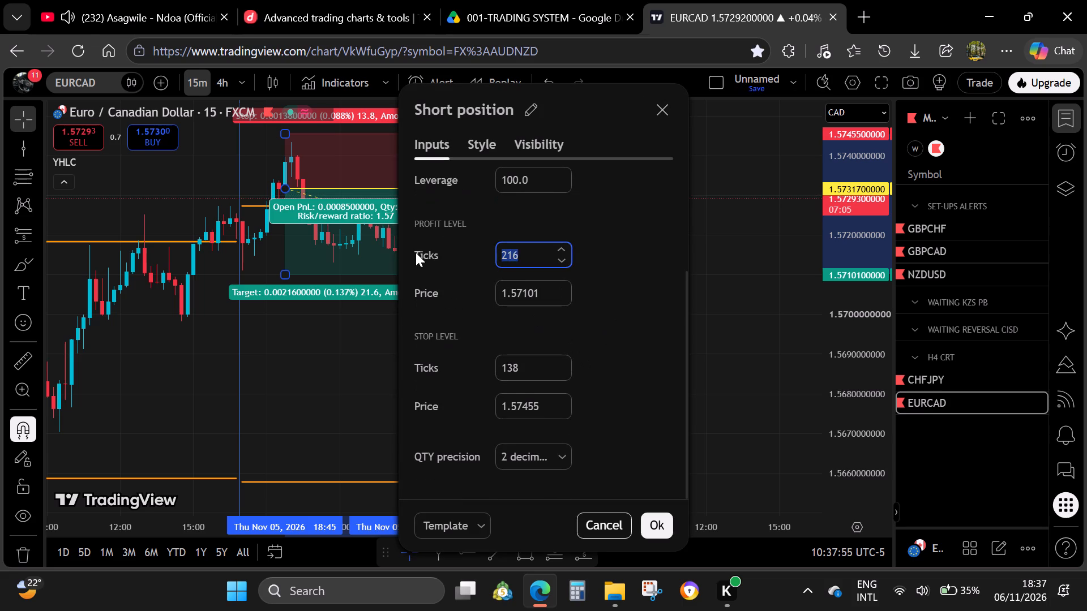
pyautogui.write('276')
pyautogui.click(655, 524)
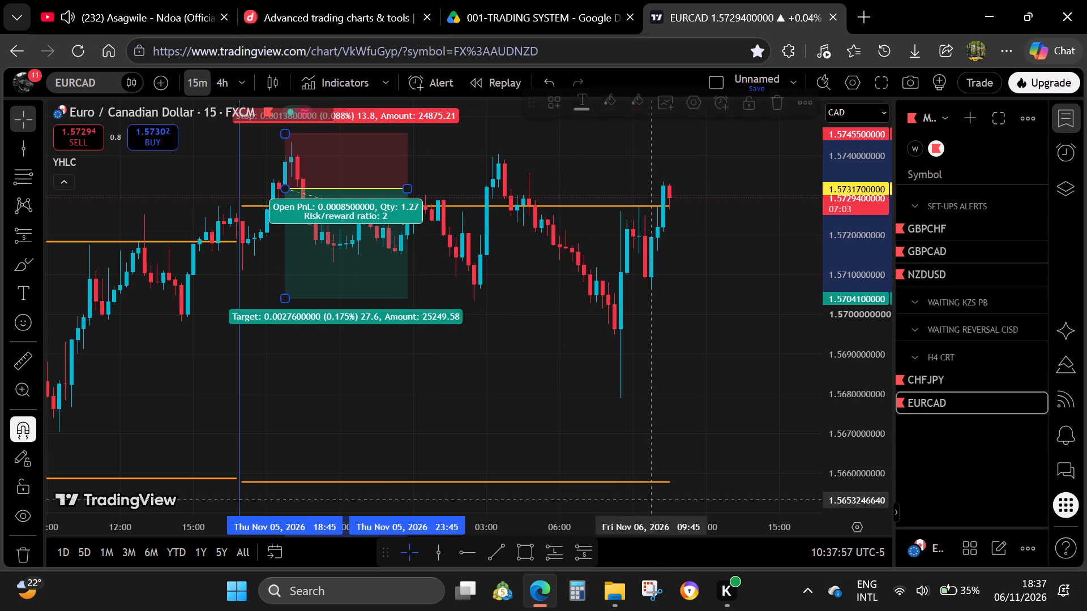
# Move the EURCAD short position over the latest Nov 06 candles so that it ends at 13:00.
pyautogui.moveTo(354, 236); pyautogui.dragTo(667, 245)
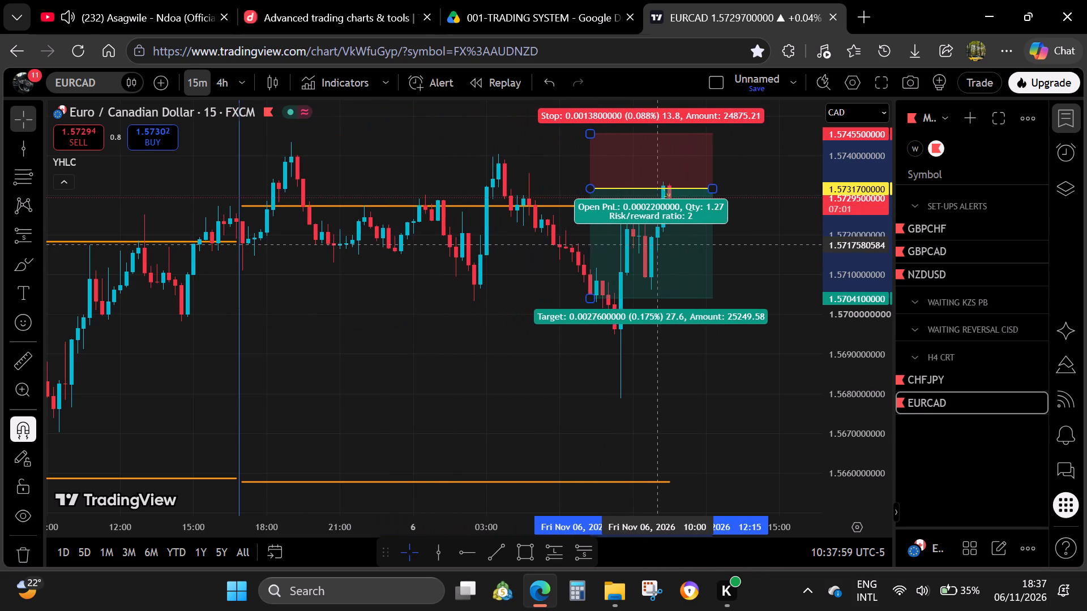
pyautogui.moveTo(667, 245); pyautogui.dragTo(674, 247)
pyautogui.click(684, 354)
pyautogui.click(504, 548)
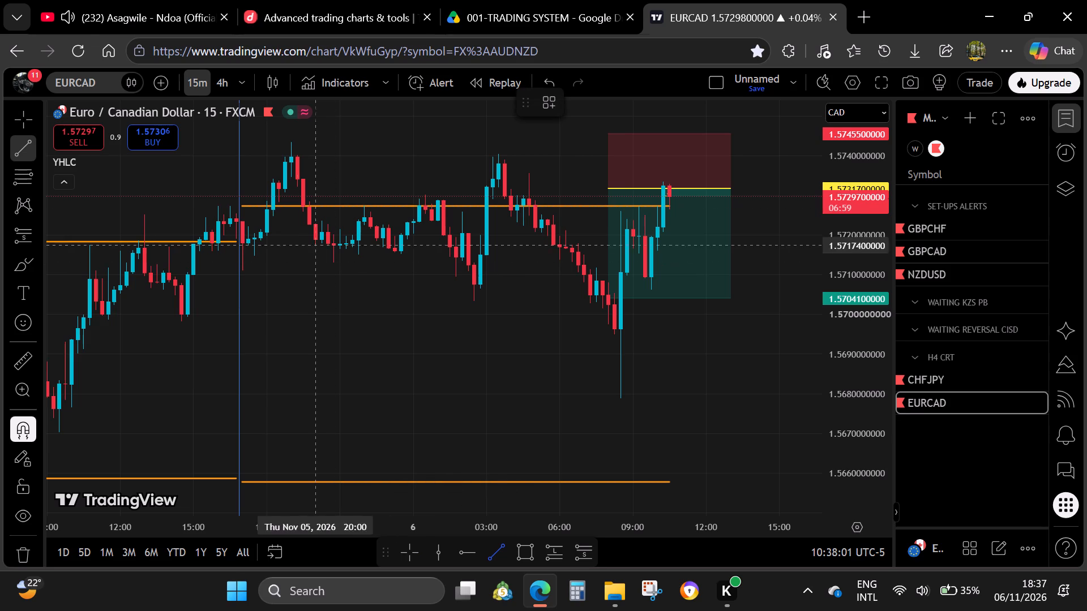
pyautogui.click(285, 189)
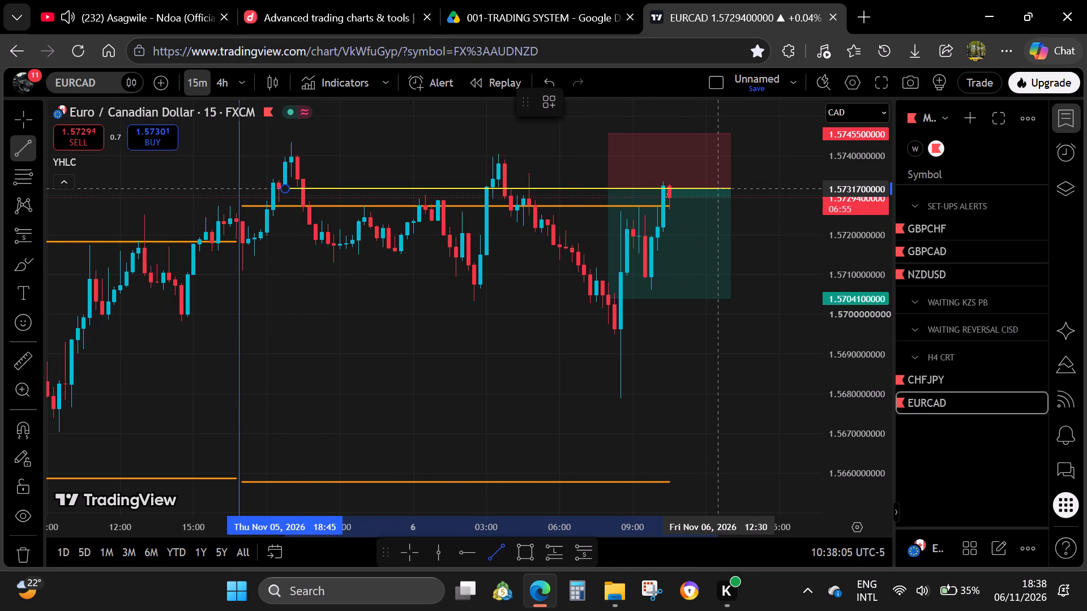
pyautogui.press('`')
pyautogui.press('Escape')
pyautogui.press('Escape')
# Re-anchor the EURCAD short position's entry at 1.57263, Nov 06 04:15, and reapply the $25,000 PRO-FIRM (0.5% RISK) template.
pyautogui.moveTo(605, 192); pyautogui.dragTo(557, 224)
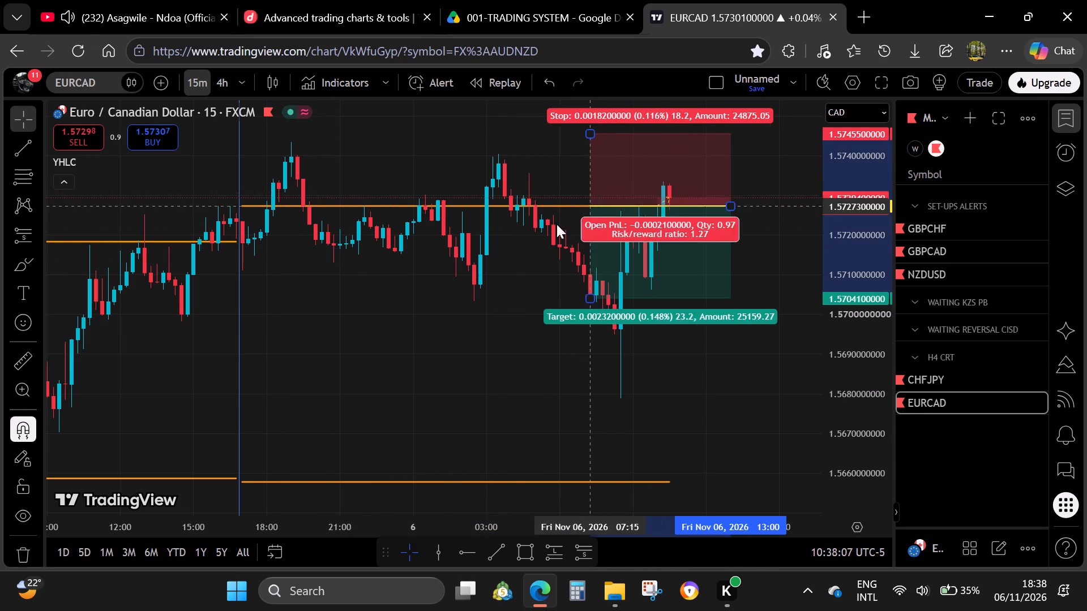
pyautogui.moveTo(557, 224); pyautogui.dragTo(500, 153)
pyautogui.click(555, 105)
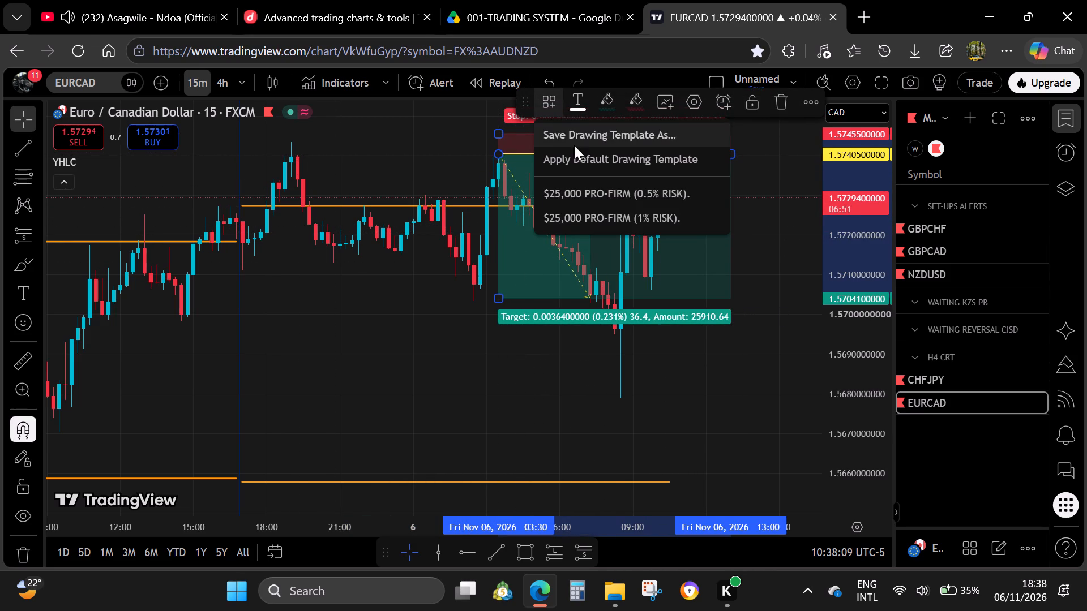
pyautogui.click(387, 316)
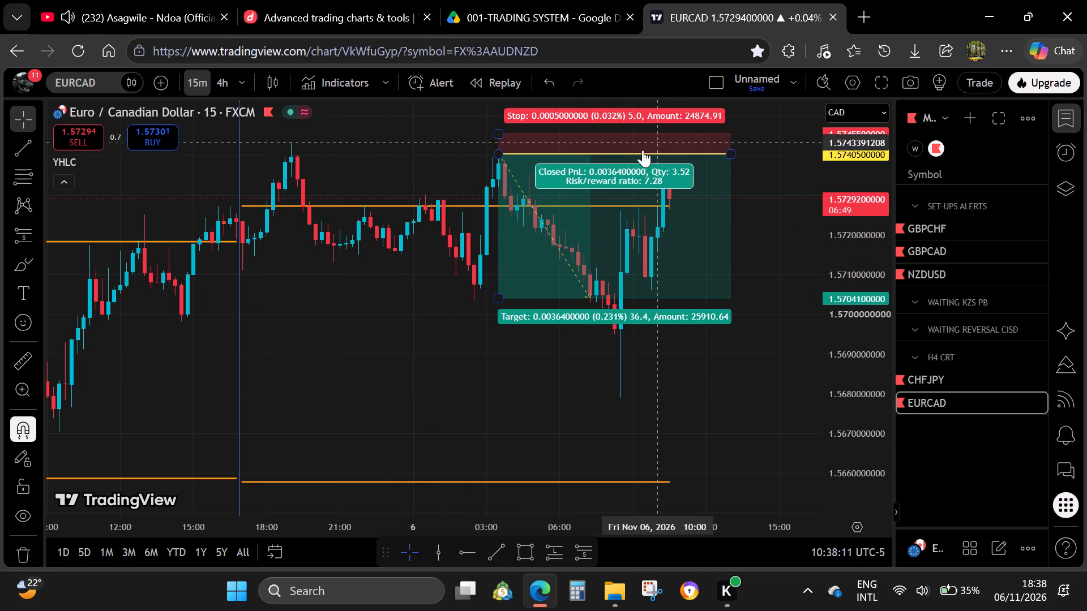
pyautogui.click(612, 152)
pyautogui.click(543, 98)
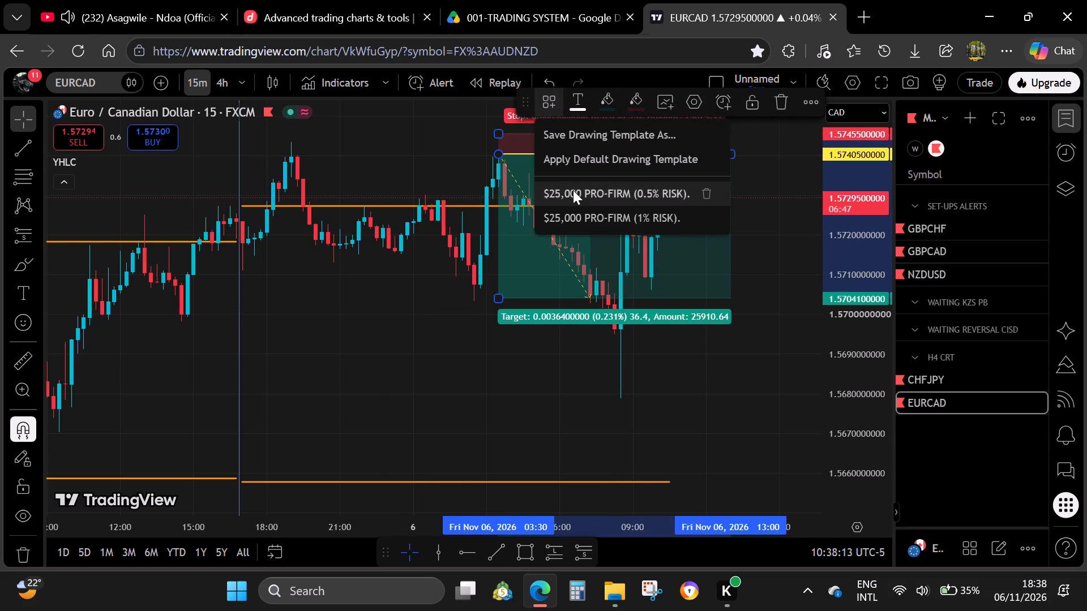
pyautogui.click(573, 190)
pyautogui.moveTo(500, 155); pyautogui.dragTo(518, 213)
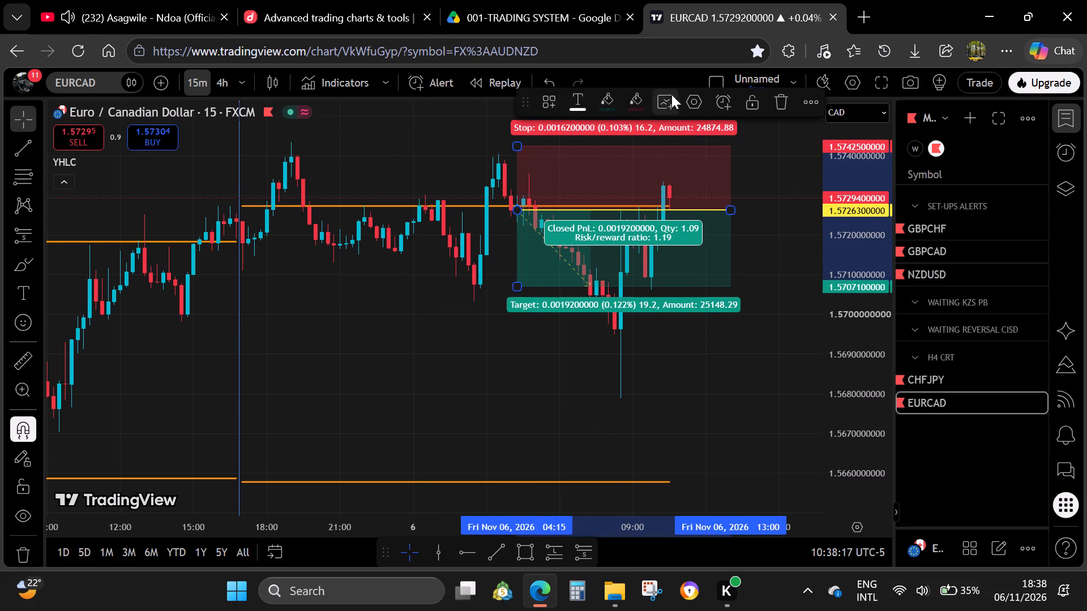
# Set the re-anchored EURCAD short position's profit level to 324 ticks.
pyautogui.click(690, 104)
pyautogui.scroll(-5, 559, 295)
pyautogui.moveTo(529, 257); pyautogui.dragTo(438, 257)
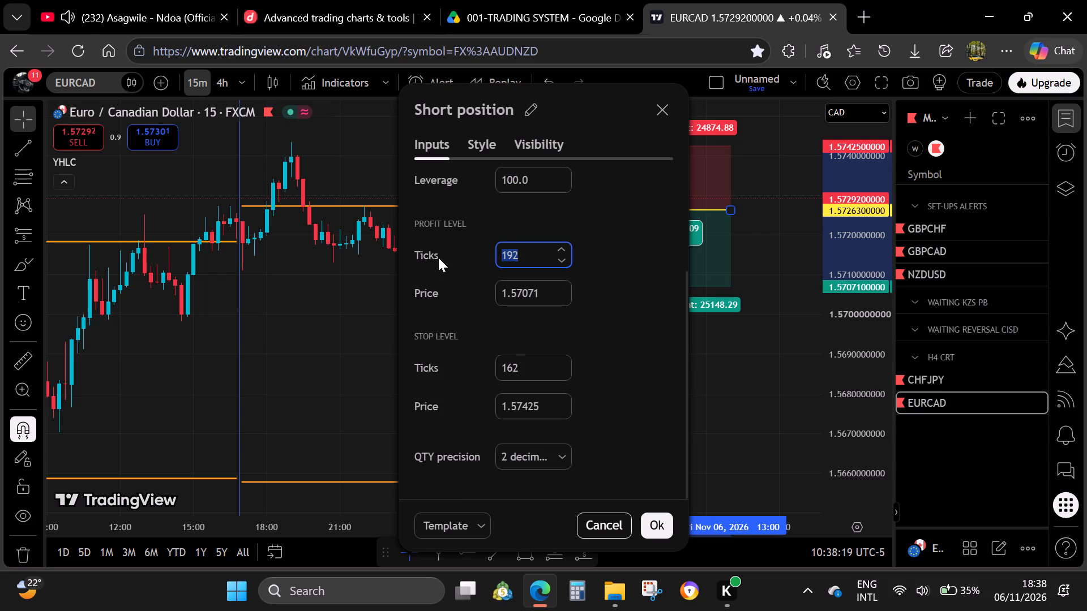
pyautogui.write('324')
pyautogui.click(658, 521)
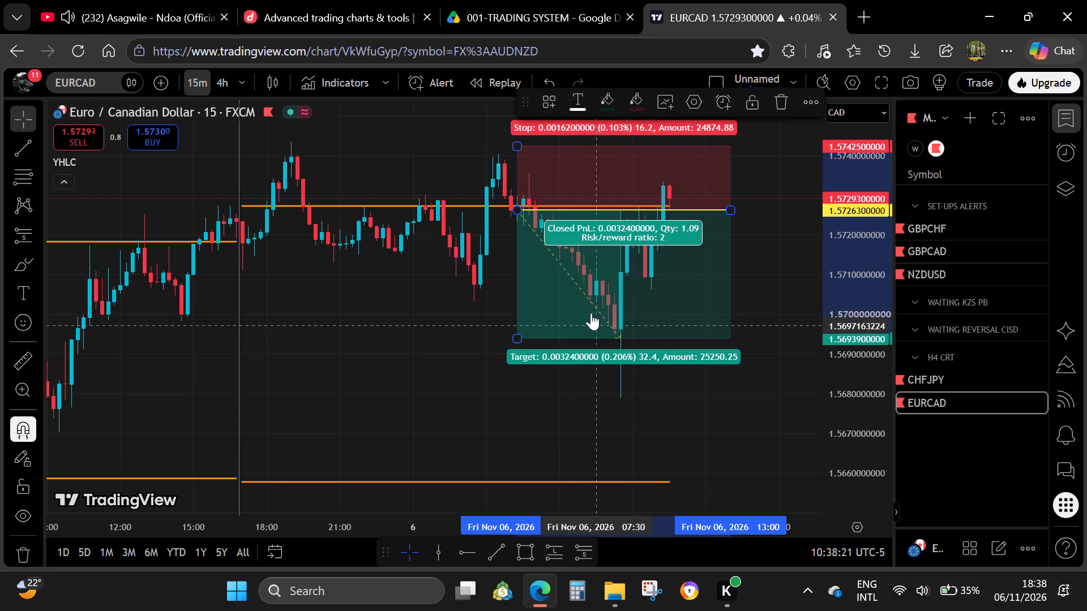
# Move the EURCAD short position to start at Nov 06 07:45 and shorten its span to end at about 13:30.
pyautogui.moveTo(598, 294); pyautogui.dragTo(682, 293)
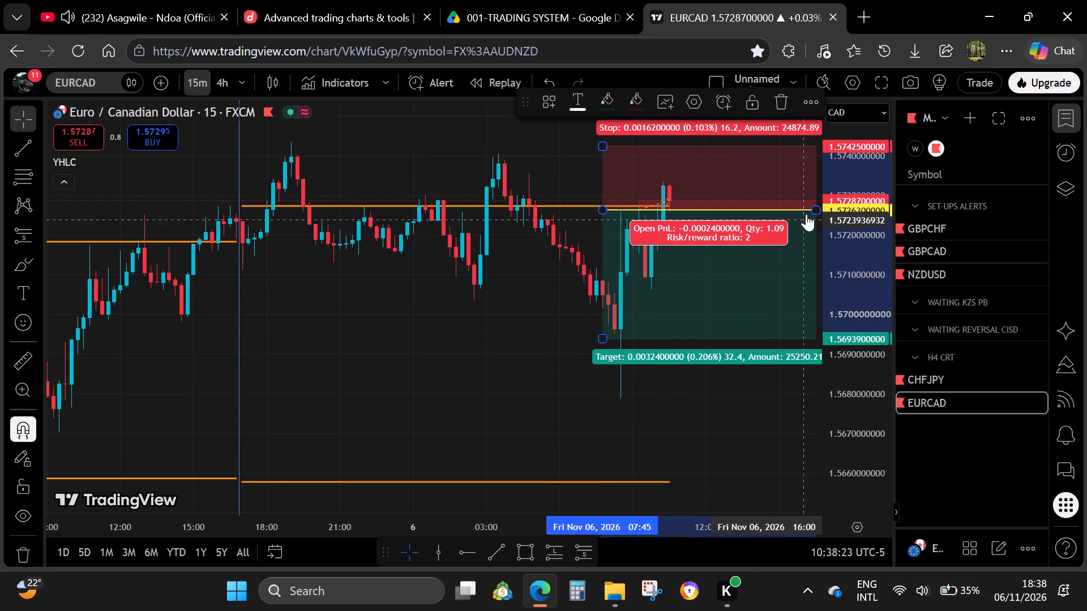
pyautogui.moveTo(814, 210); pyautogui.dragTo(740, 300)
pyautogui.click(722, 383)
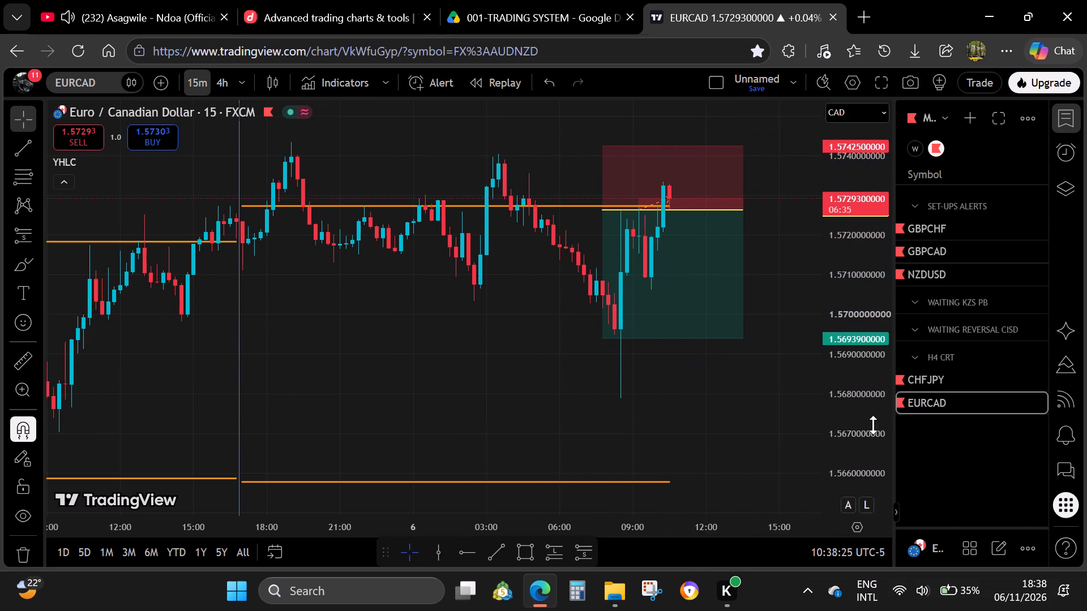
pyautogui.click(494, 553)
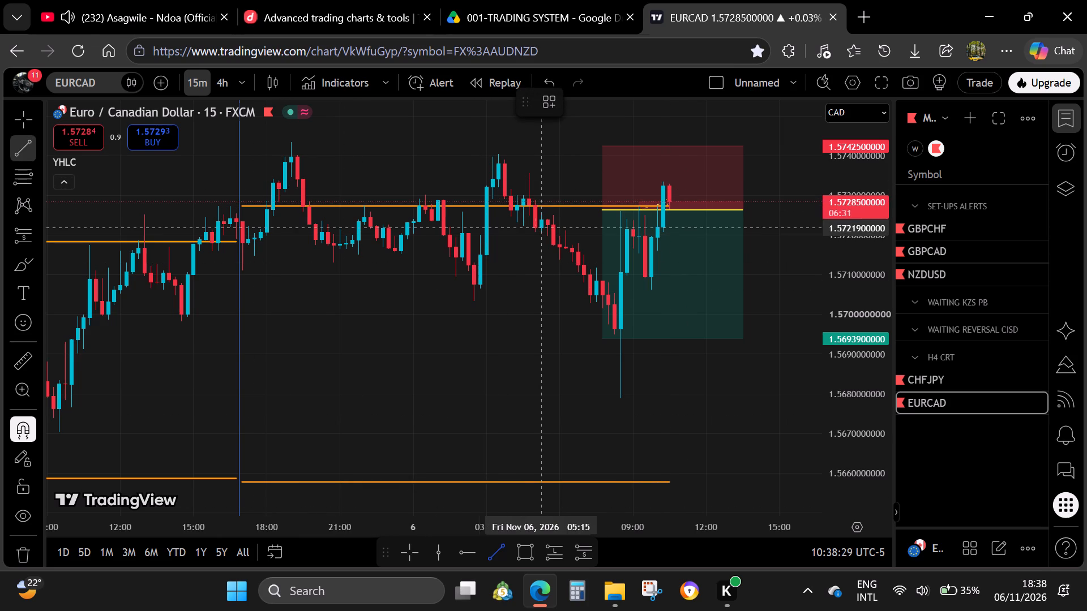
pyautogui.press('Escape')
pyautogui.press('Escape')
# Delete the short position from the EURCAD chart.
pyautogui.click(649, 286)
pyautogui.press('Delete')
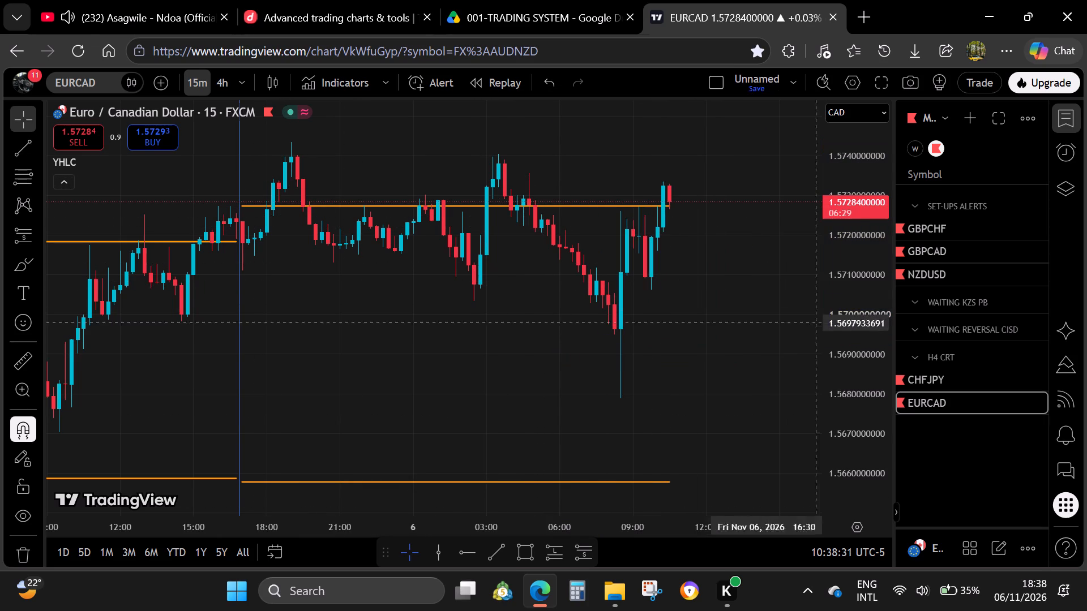
# Examine the NZDUSD and GBPCHF 15m charts from the flagged watchlist.
pyautogui.click(938, 285)
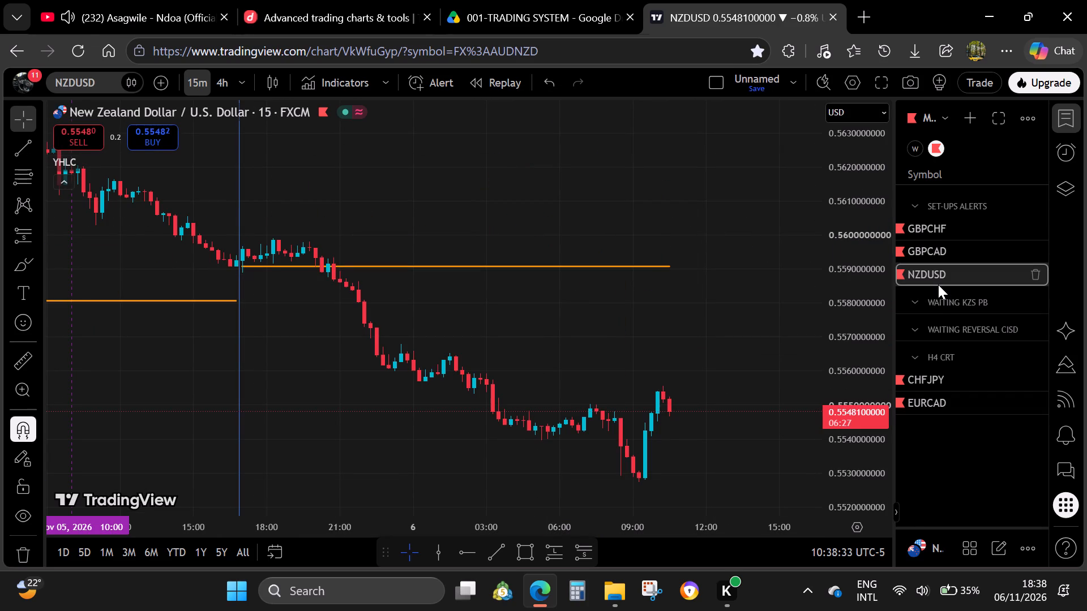
pyautogui.click(944, 227)
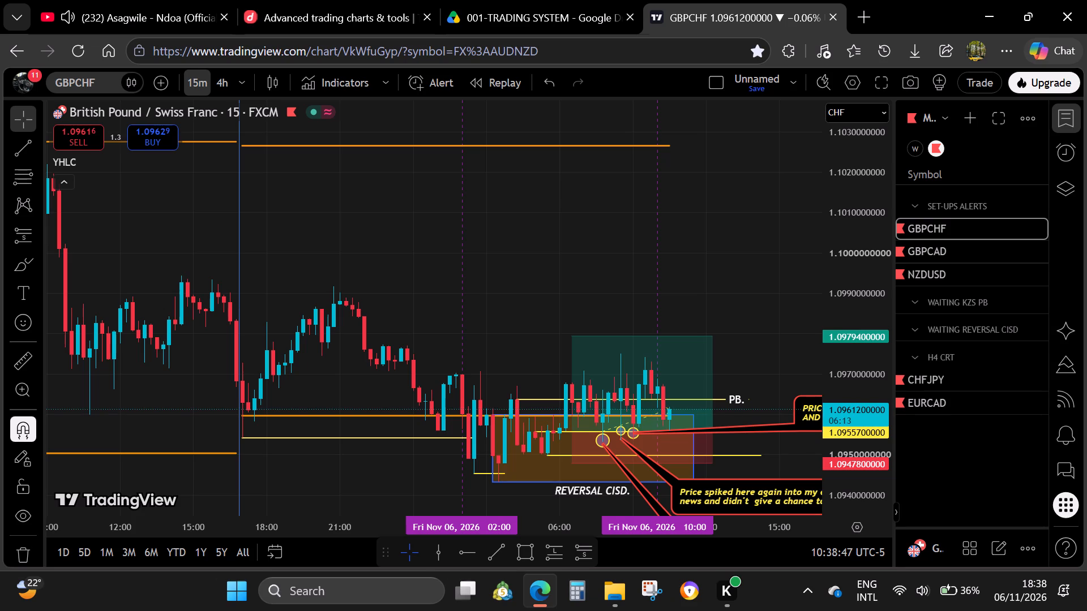
# Switch to the 001-TRADING SYSTEM folder in Google Drive.
pyautogui.click(492, 0)
pyautogui.click(558, 0)
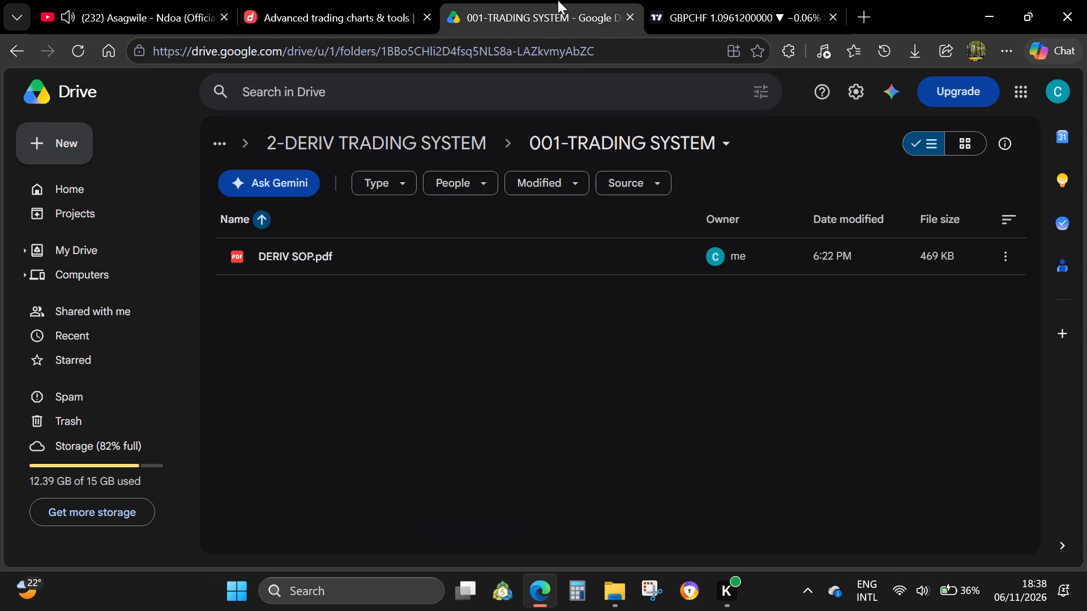
# On Deriv's Volatility 100 (1s) 4h chart, draw horizontal rays at 1,420.09 from Nov 5 16:00 and at 1,280.08 from the start of Nov 5.
pyautogui.click(342, 0)
pyautogui.click(634, 262)
pyautogui.moveTo(632, 270); pyautogui.dragTo(617, 275)
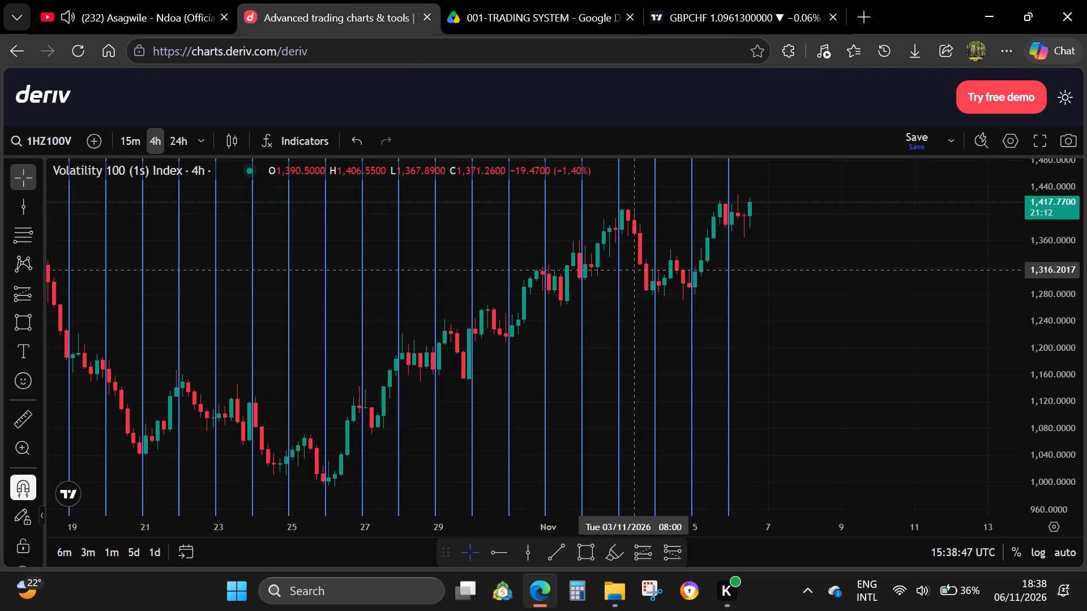
pyautogui.moveTo(617, 275); pyautogui.dragTo(530, 288)
pyautogui.click(499, 539)
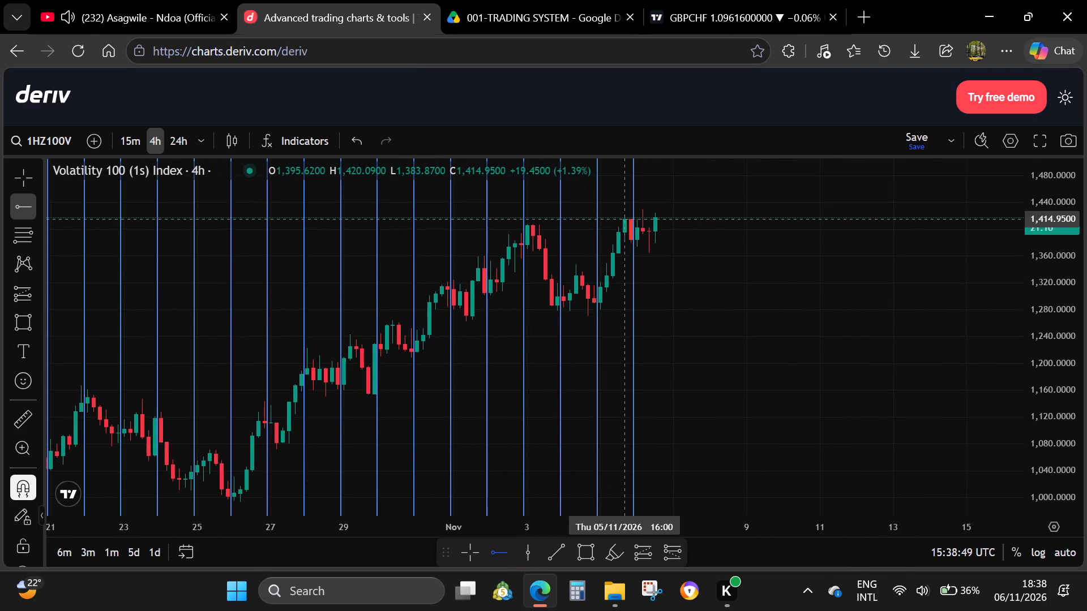
pyautogui.click(625, 211)
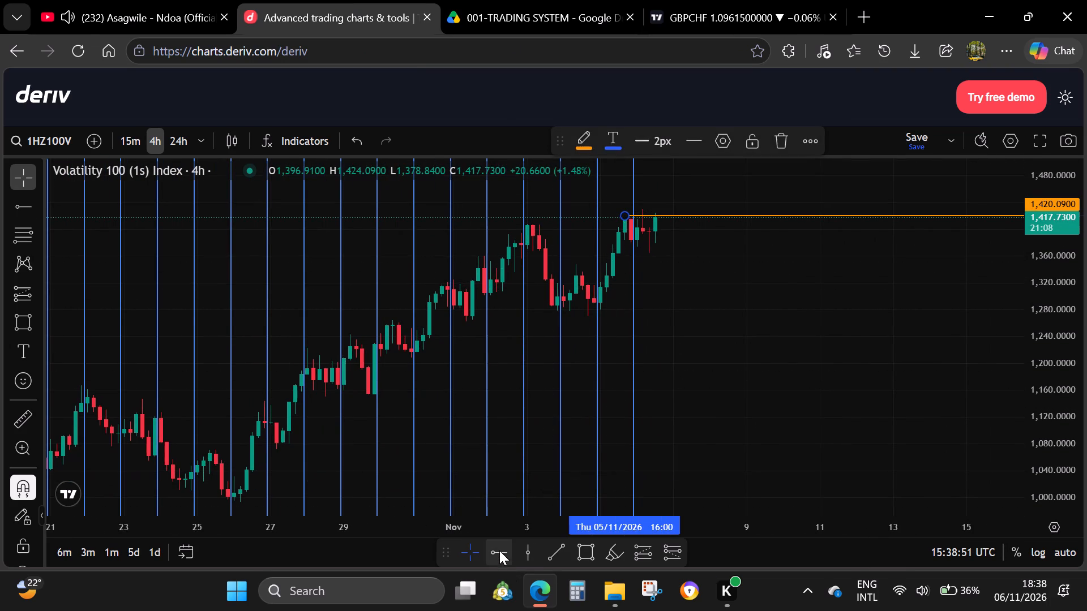
pyautogui.click(499, 550)
pyautogui.click(600, 314)
pyautogui.click(644, 411)
# Add a vertical line at Fri 06/11/2026 08:00 on the 4h chart.
pyautogui.click(530, 551)
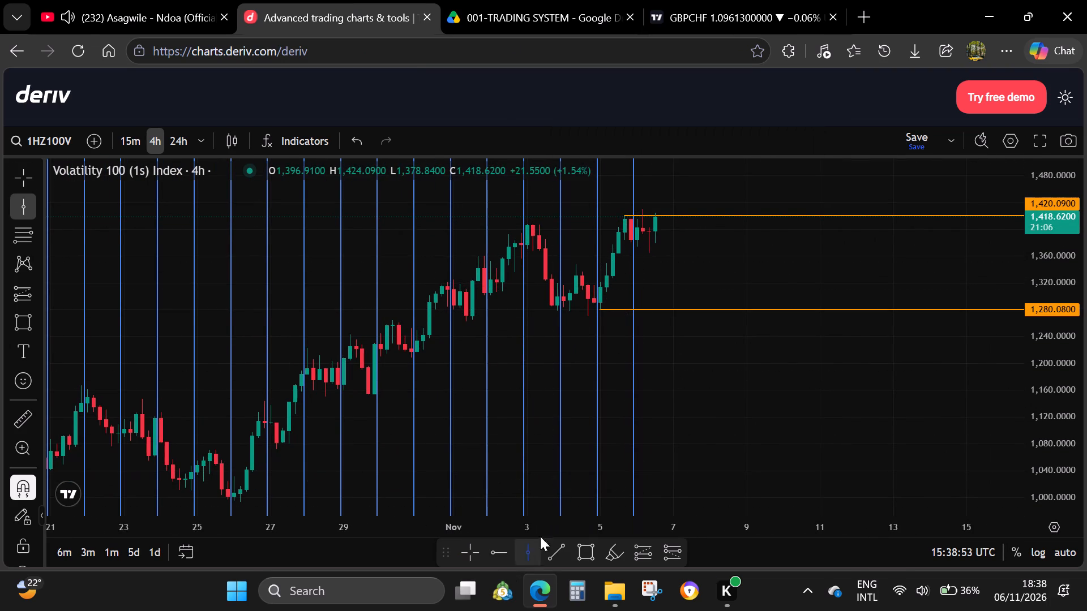
pyautogui.click(647, 340)
pyautogui.click(766, 385)
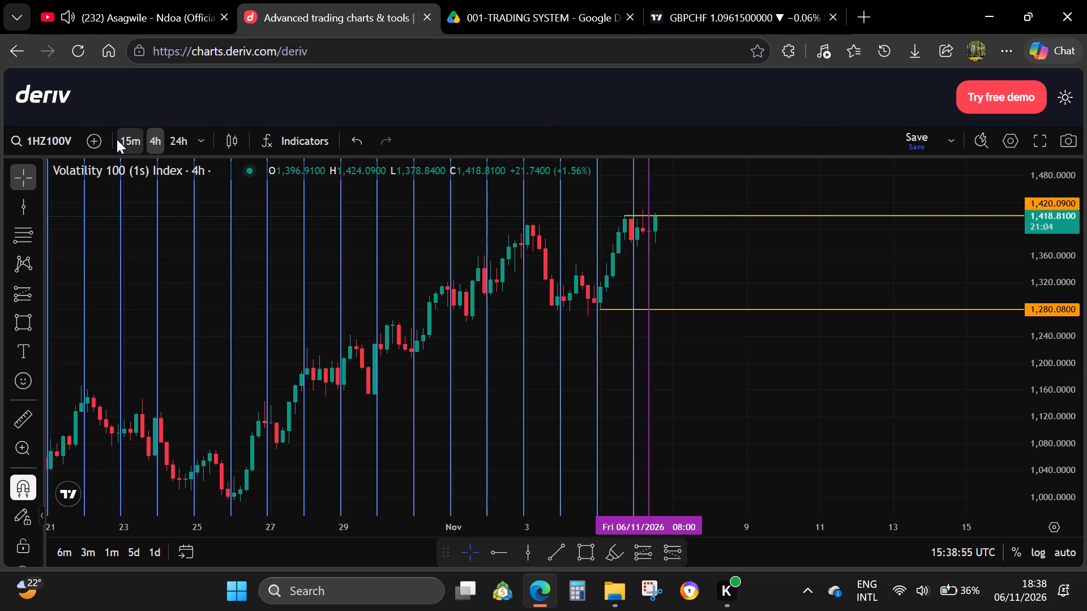
# On the 15m chart, draw a rectangle between 1,394.66 and 1,429.15, spanning Nov 6 05:00 to about 17:30.
pyautogui.click(117, 139)
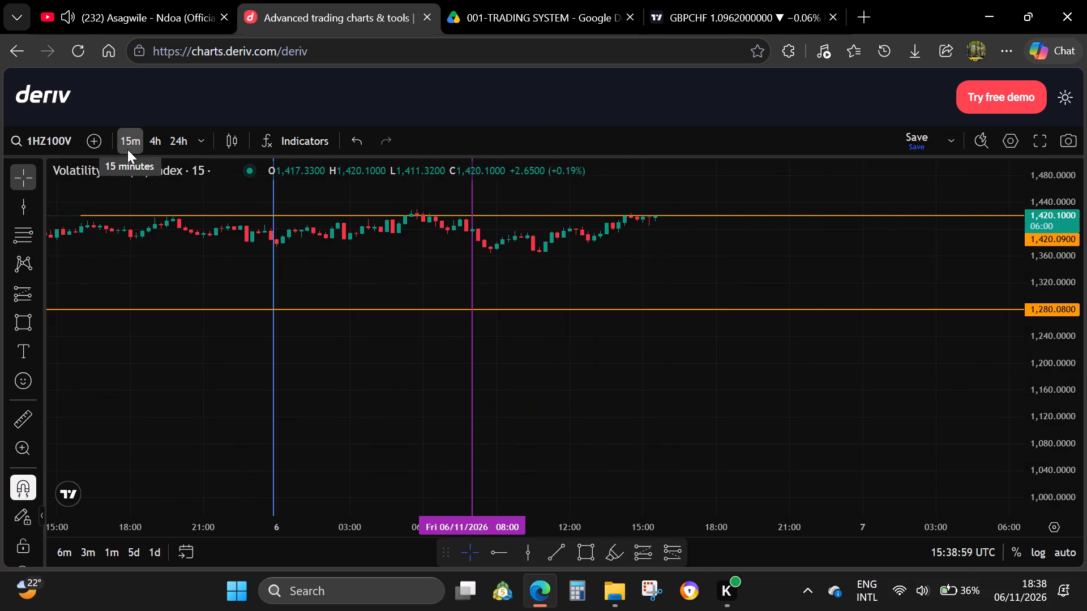
pyautogui.moveTo(703, 251); pyautogui.dragTo(774, 356)
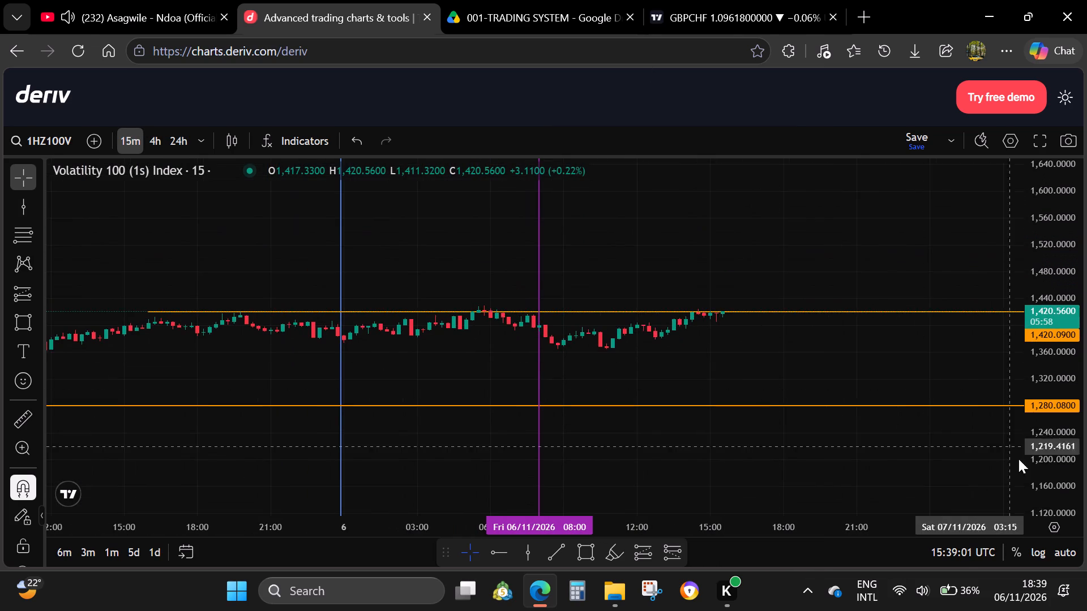
pyautogui.moveTo(1050, 493); pyautogui.dragTo(814, 114)
pyautogui.moveTo(778, 292); pyautogui.dragTo(810, 367)
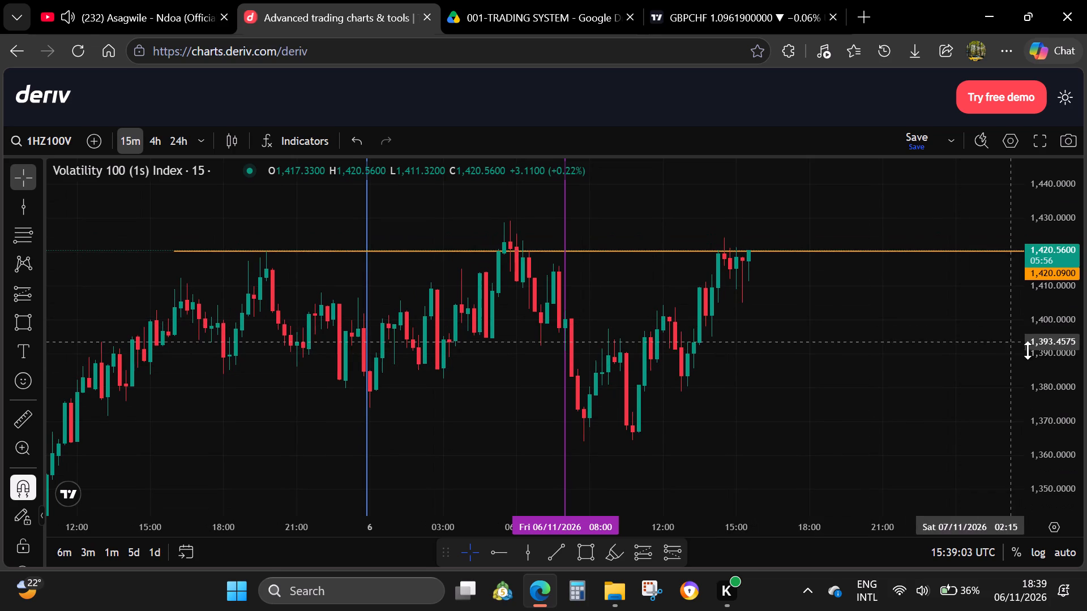
pyautogui.moveTo(1051, 349); pyautogui.dragTo(1018, 402)
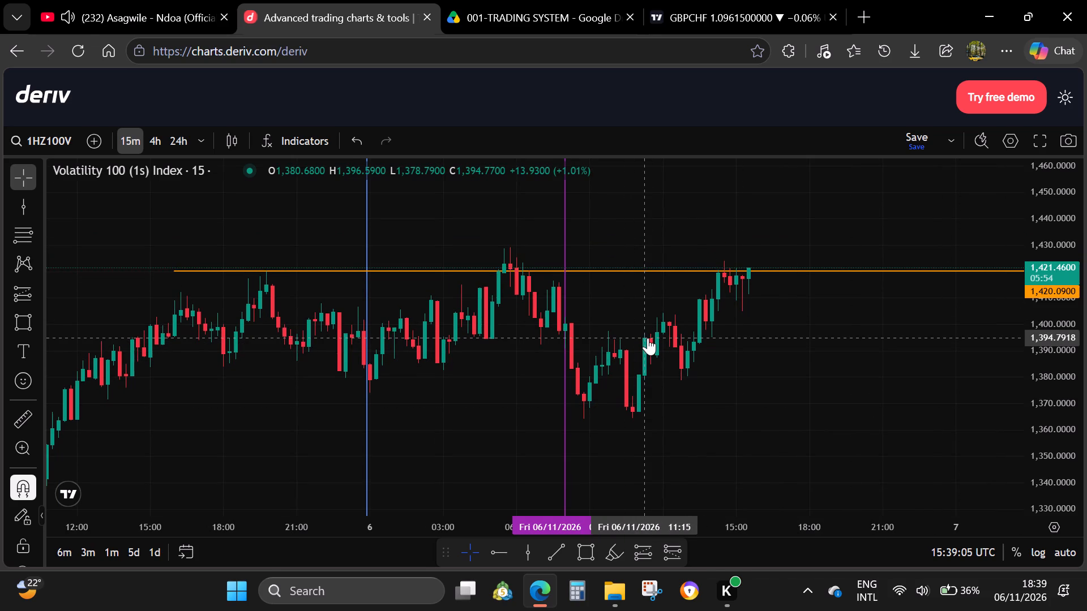
pyautogui.click(581, 550)
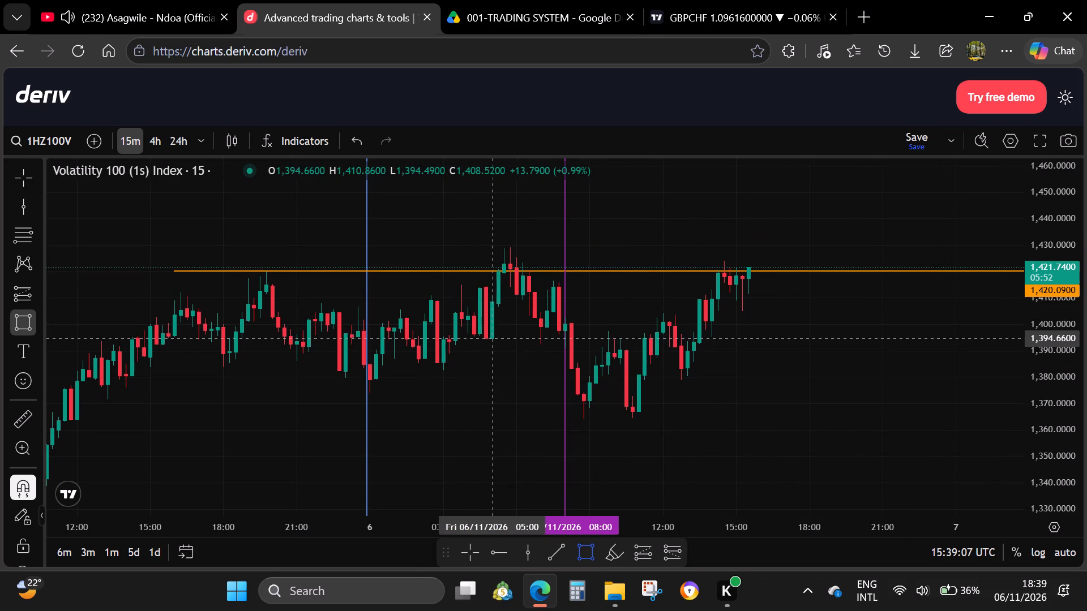
pyautogui.click(493, 333)
pyautogui.click(510, 242)
pyautogui.moveTo(510, 291); pyautogui.dragTo(808, 293)
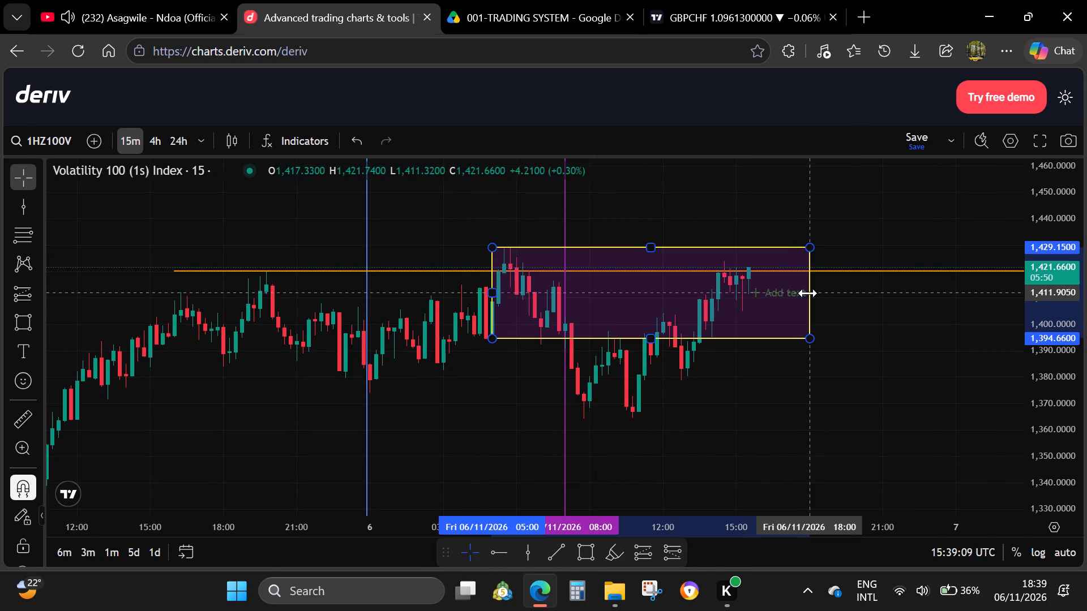
pyautogui.moveTo(808, 293); pyautogui.dragTo(801, 284)
pyautogui.click(757, 389)
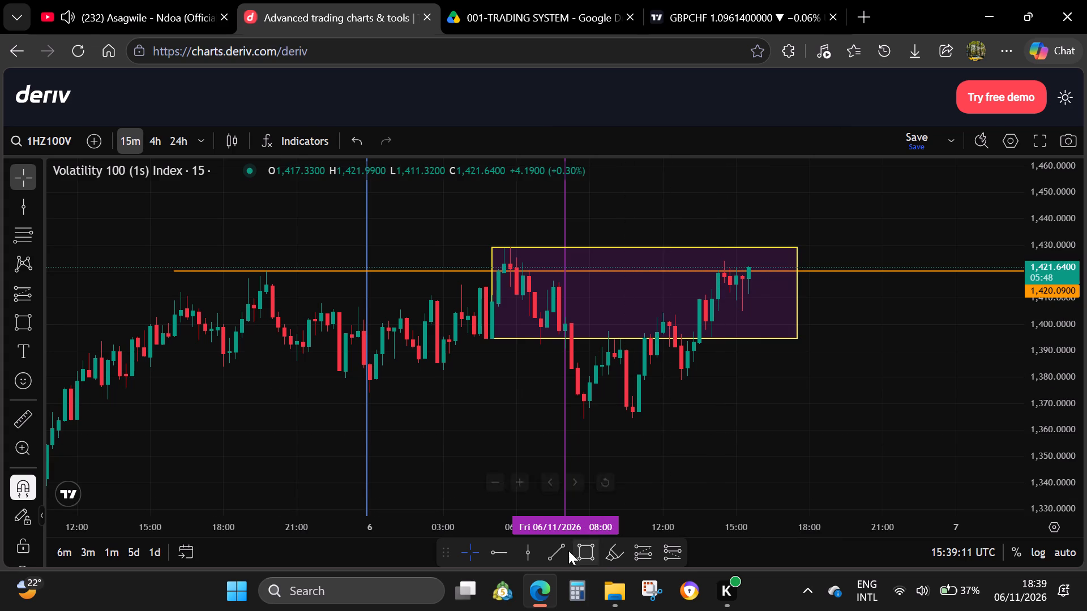
# Draw a horizontal trend line at 1,371.06 from Nov 6 09:00 to about 19:15 and label it "PB.".
pyautogui.click(557, 558)
pyautogui.click(593, 398)
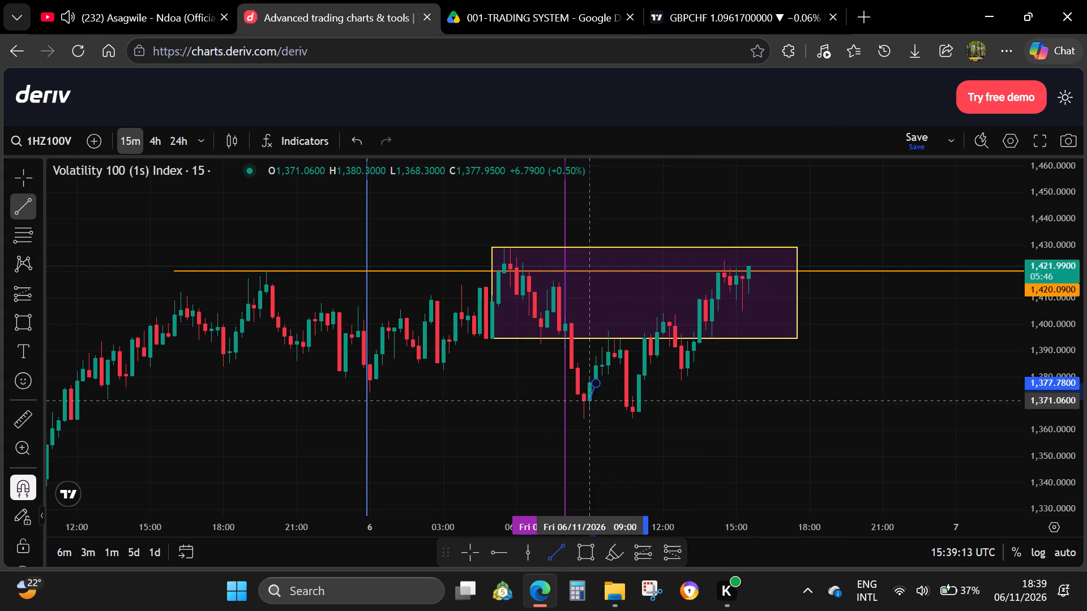
pyautogui.click(589, 402)
pyautogui.moveTo(598, 386); pyautogui.dragTo(840, 397)
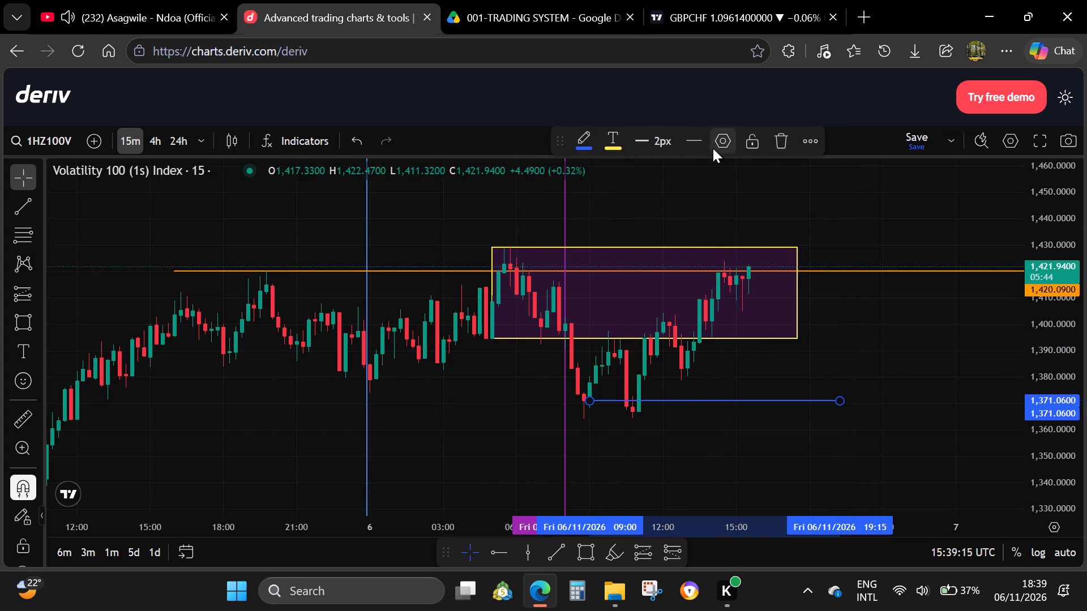
pyautogui.click(726, 152)
pyautogui.click(542, 348)
pyautogui.write('PB.')
pyautogui.click(653, 474)
# Draw a second horizontal trend line at 1,397.33 from Nov 6 09:45 to about 19:00.
pyautogui.click(548, 554)
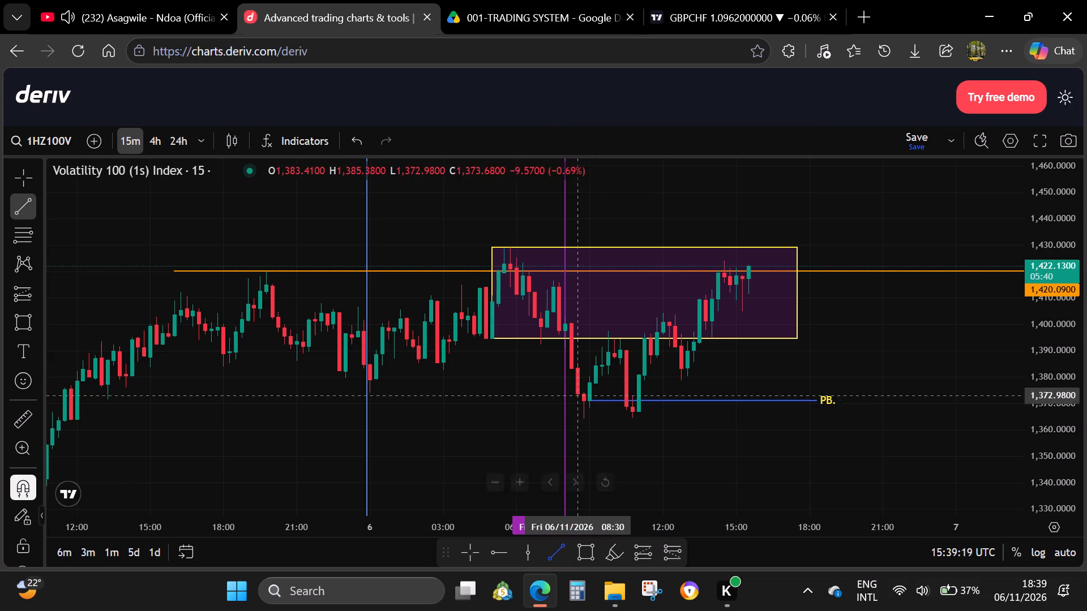
pyautogui.click(606, 331)
pyautogui.keyDown('shift'); pyautogui.click(832, 329); pyautogui.keyUp('shift')
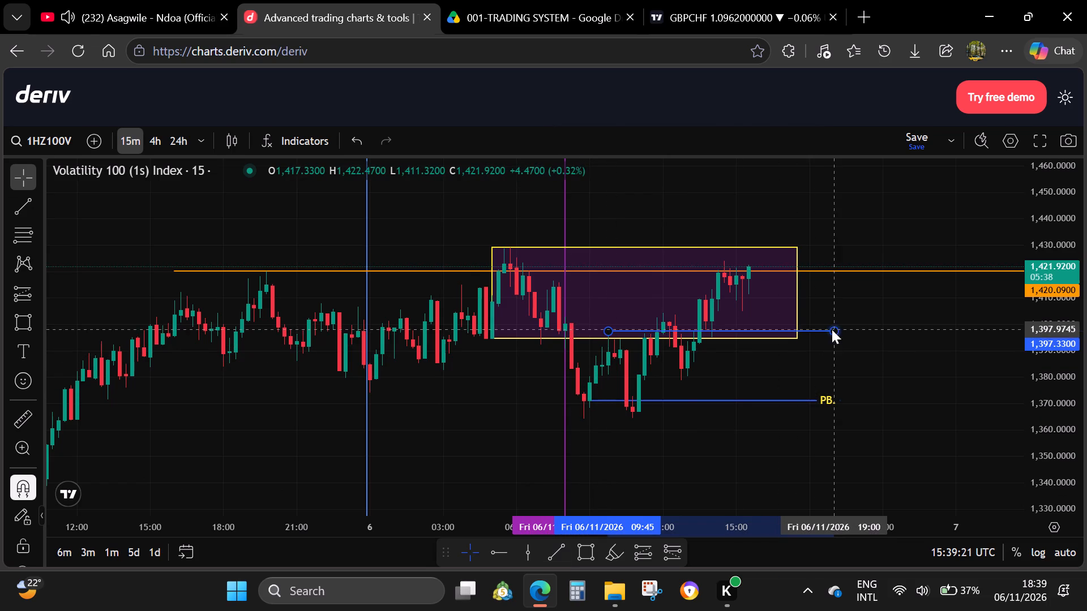
pyautogui.click(827, 351)
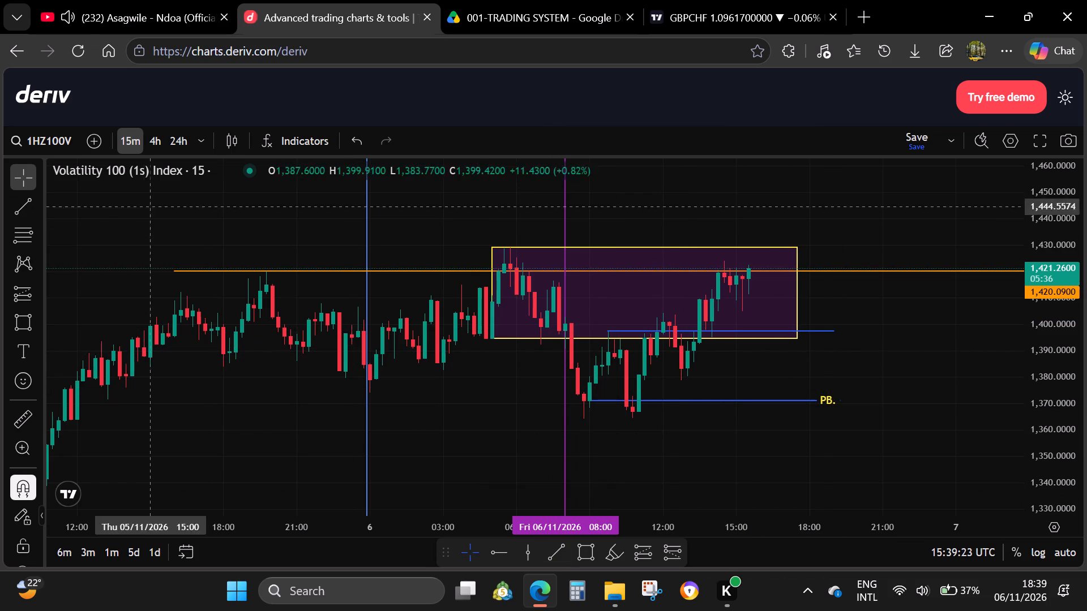
# Open the symbol search for the Volatility 100 (1s) chart.
pyautogui.click(119, 168)
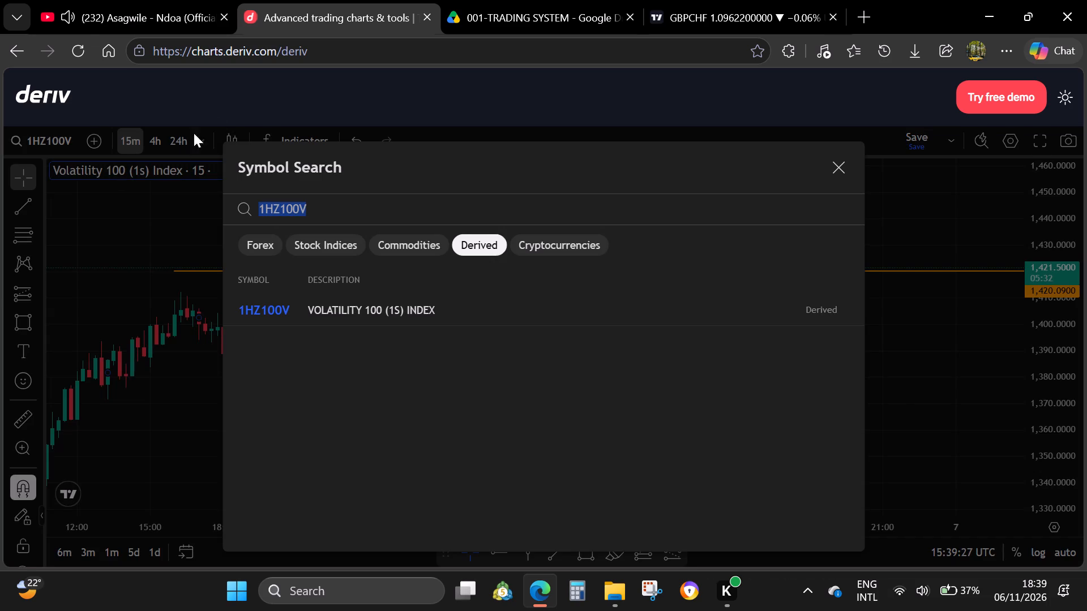
# Switch to TradingView and view the annotated GBPCHF 15m chart.
pyautogui.click(700, 0)
pyautogui.moveTo(772, 201); pyautogui.dragTo(692, 144)
pyautogui.click(728, 229)
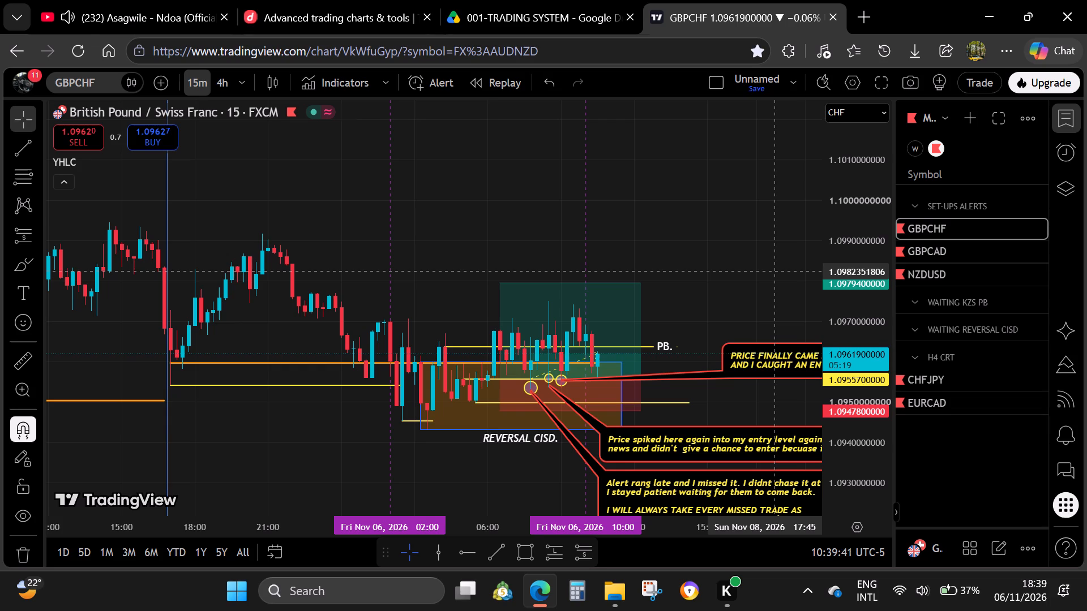
# Switch to MetaTrader 5 and maximise the GBPCHF H4 chart within the terminal.
pyautogui.click(500, 597)
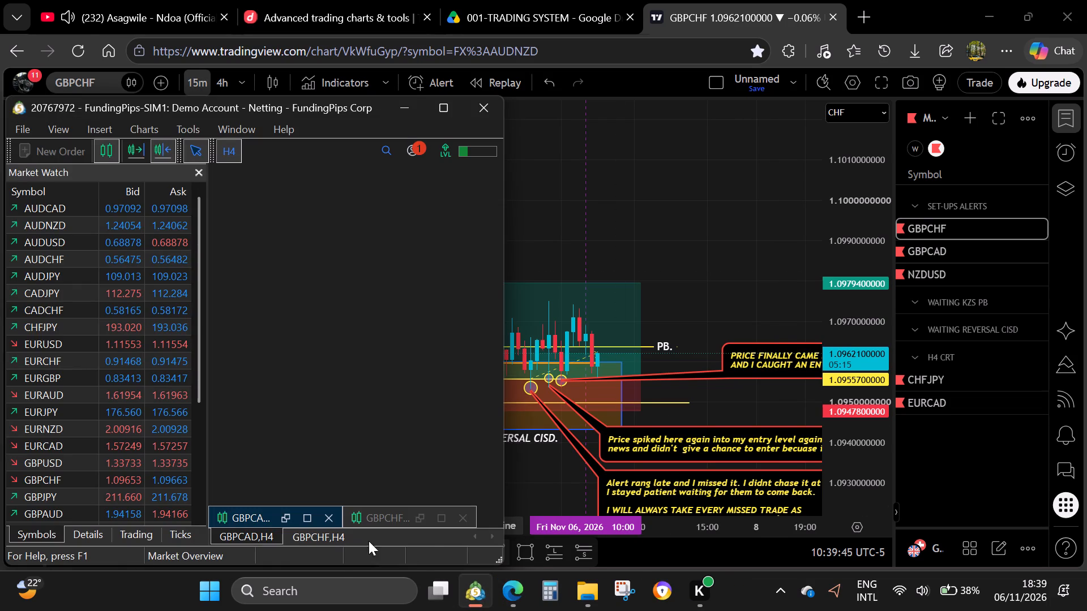
pyautogui.click(314, 541)
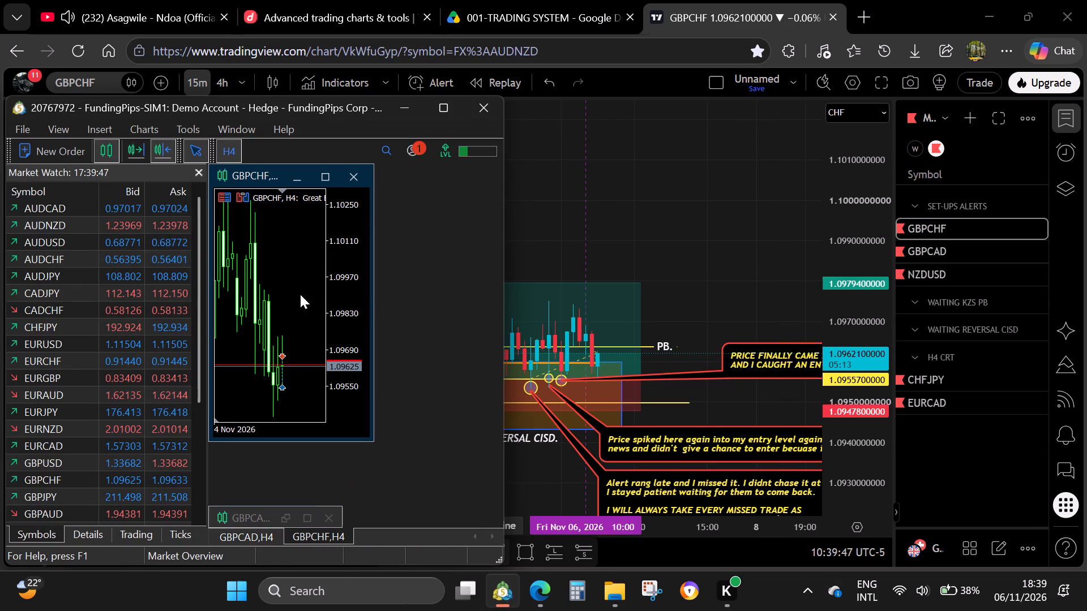
pyautogui.click(323, 178)
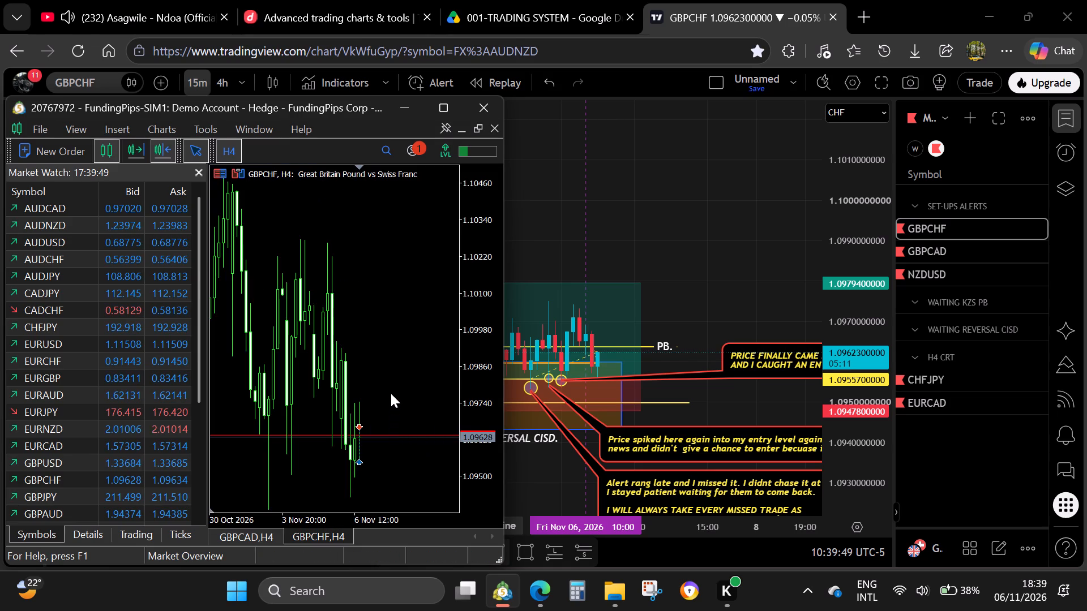
# Compare the GBPCHF trade markers on the M15 and H4 timeframes.
pyautogui.rightClick(391, 393)
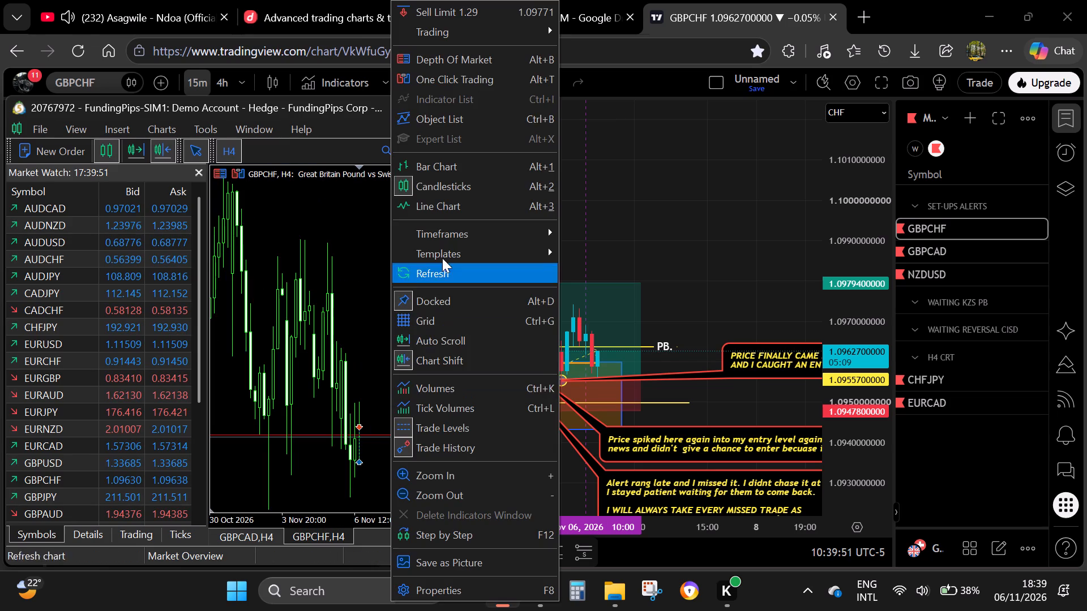
pyautogui.click(597, 276)
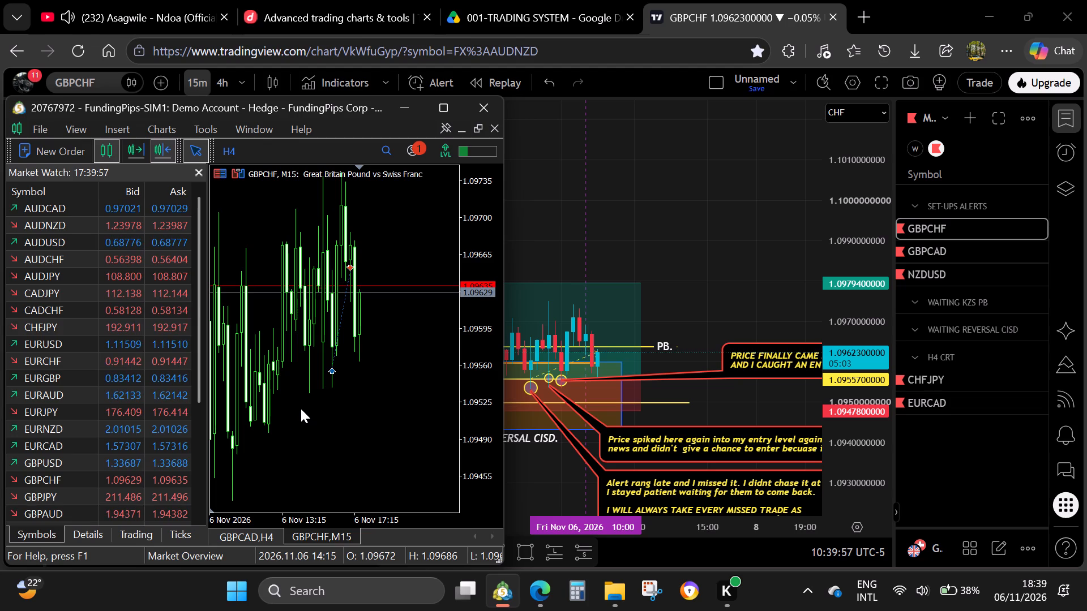
pyautogui.click(229, 149)
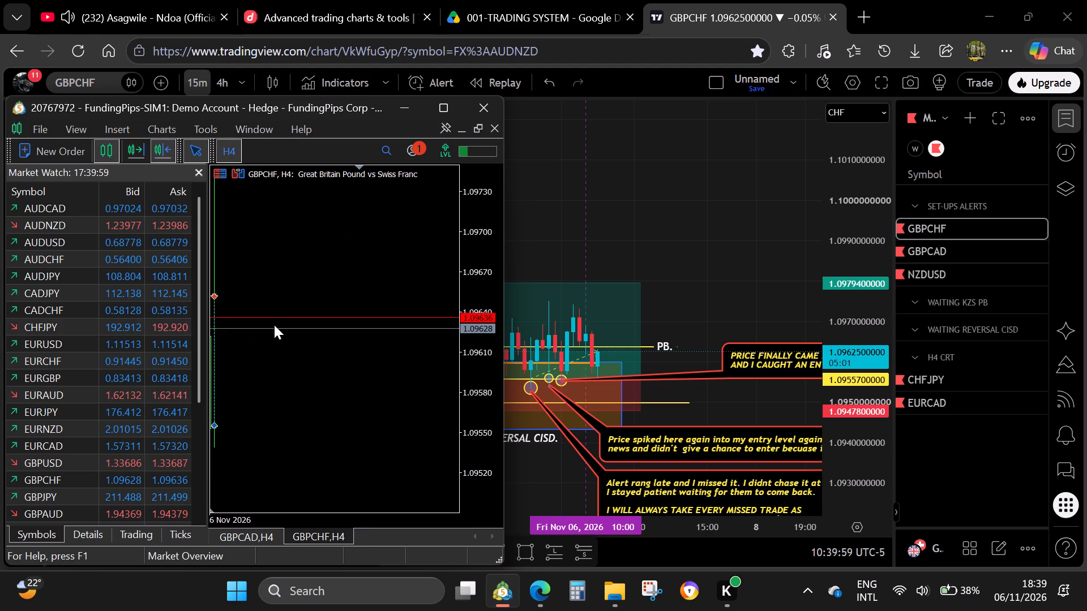
pyautogui.rightClick(286, 371)
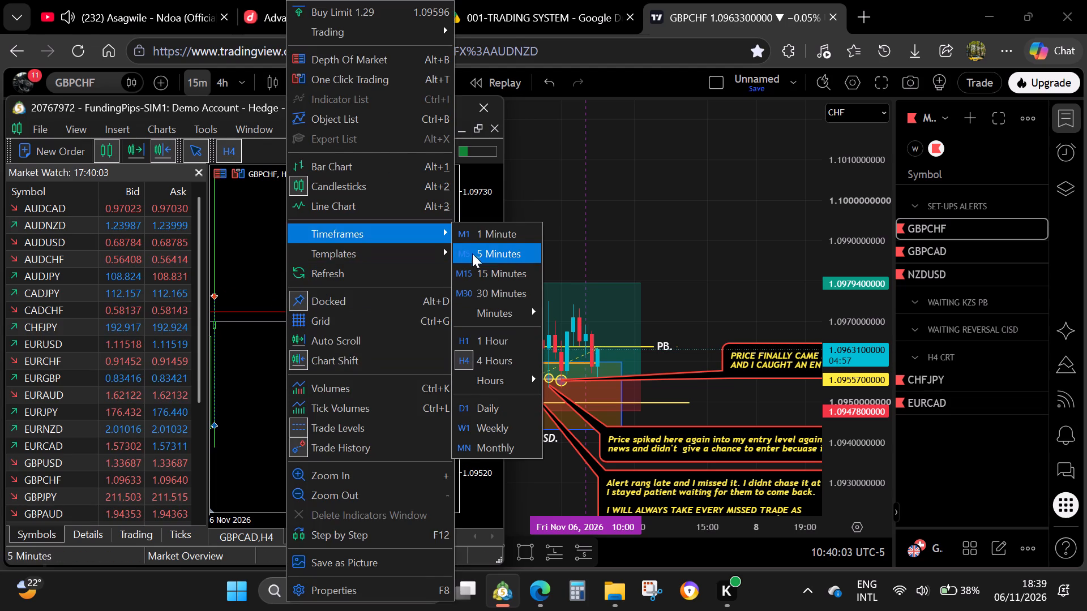
pyautogui.click(497, 276)
pyautogui.moveTo(293, 324); pyautogui.dragTo(325, 388)
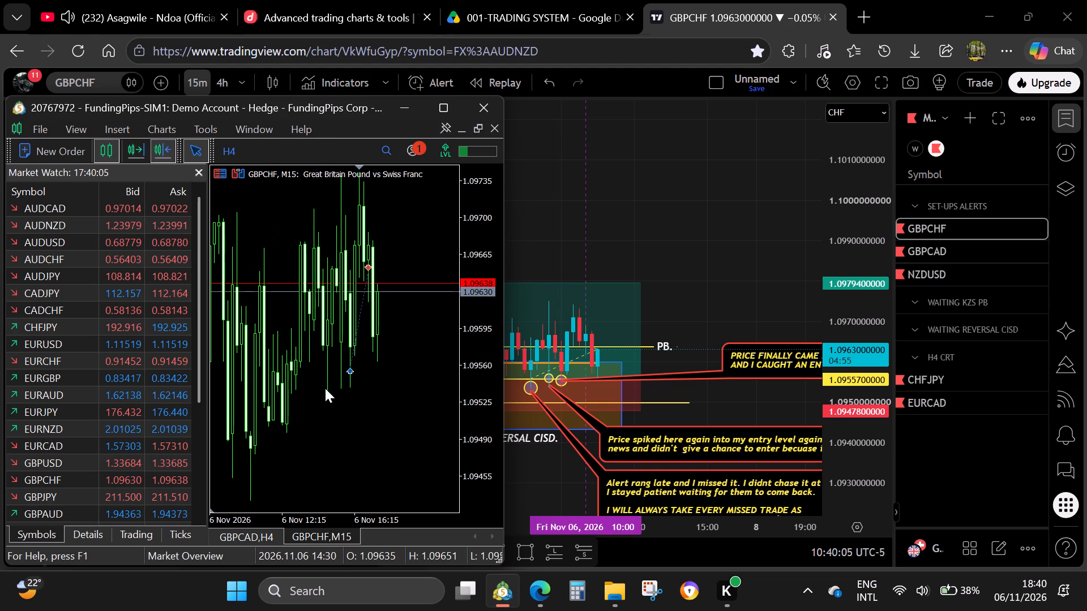
pyautogui.click(233, 150)
pyautogui.moveTo(287, 311); pyautogui.dragTo(322, 394)
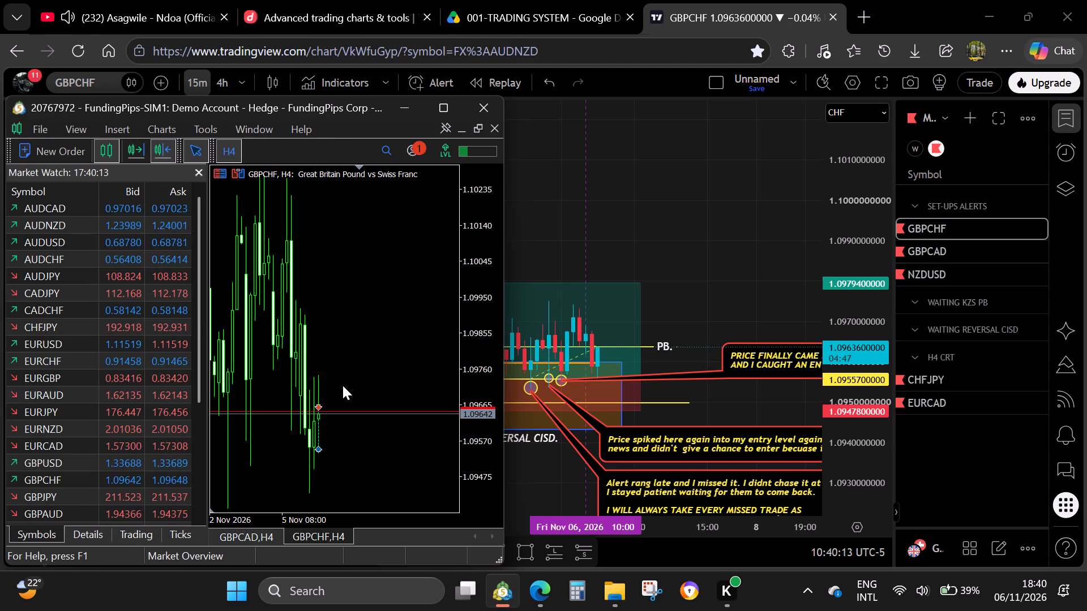
# Examine the trade markers on the GBPCAD H4 chart.
pyautogui.click(245, 534)
pyautogui.click(364, 166)
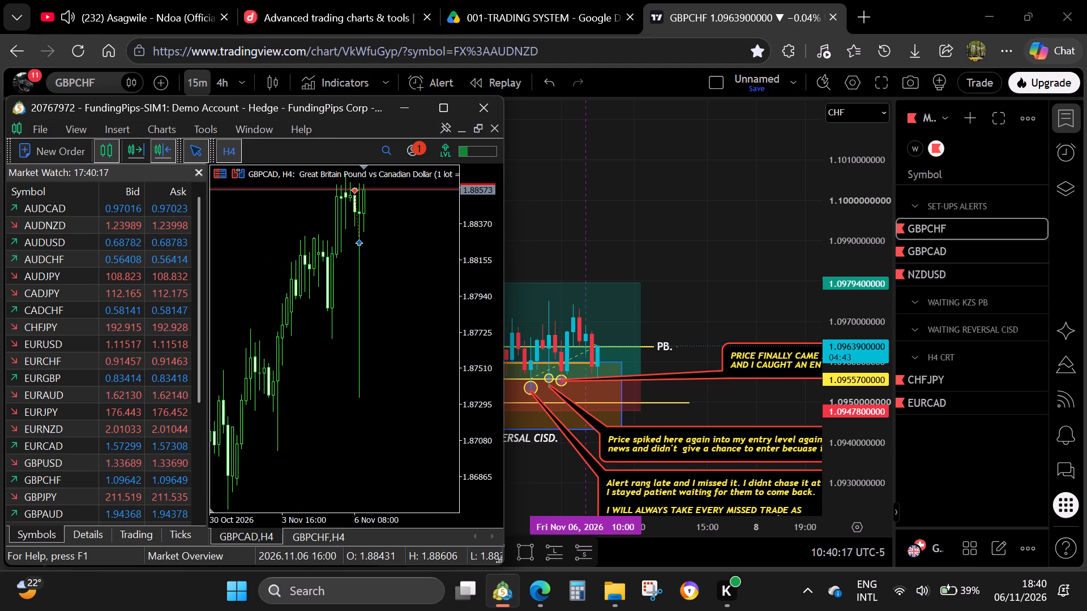
pyautogui.rightClick(322, 387)
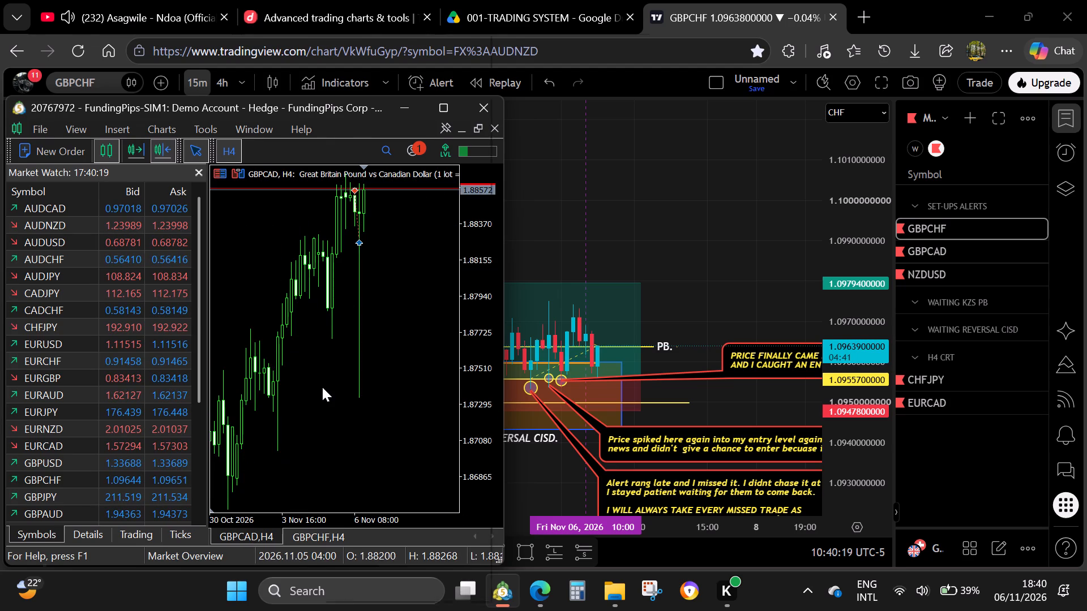
pyautogui.click(281, 330)
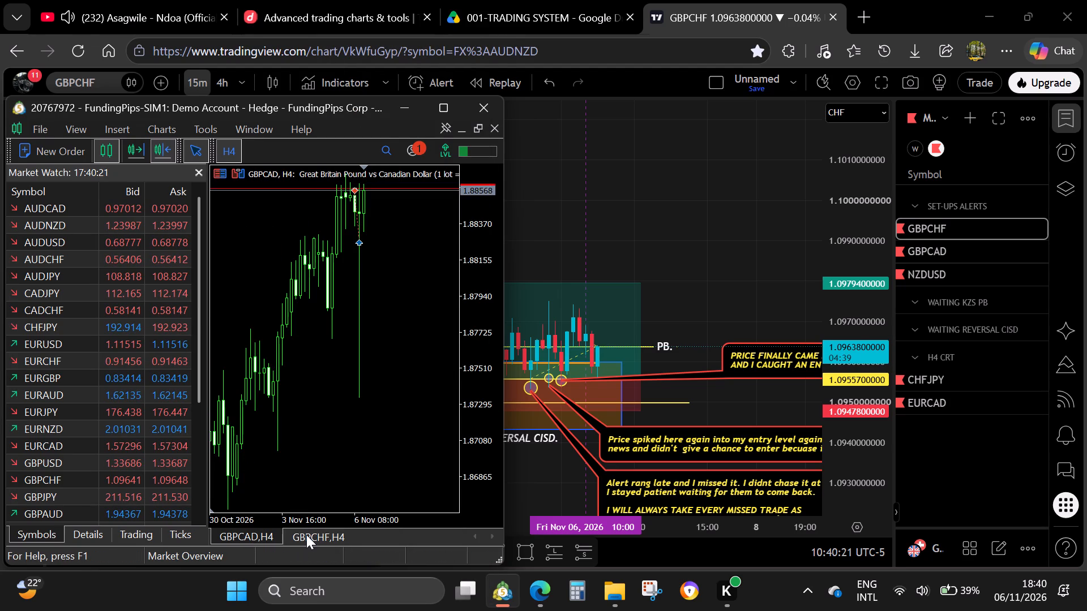
# Set the GBPCHF chart to the 15-minute timeframe and show its latest candles with a compressed price scale.
pyautogui.click(306, 535)
pyautogui.rightClick(390, 327)
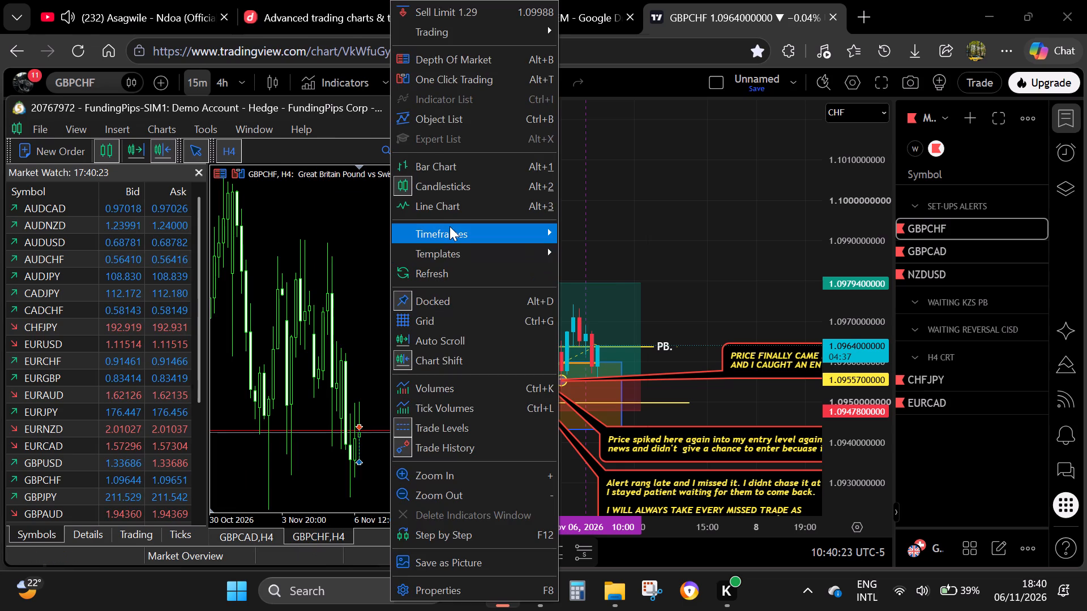
pyautogui.click(607, 274)
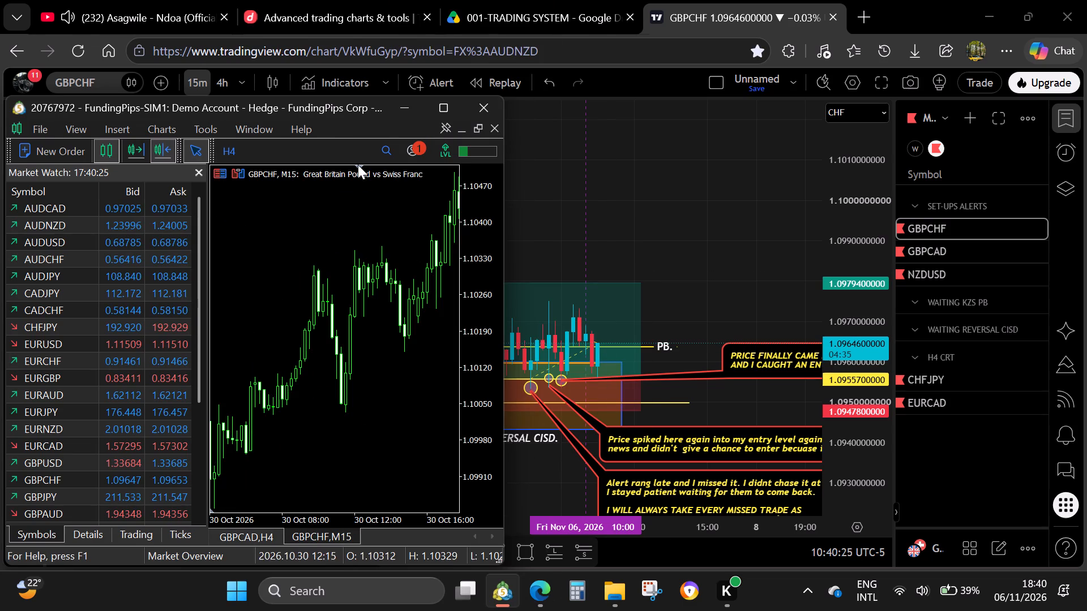
pyautogui.click(359, 167)
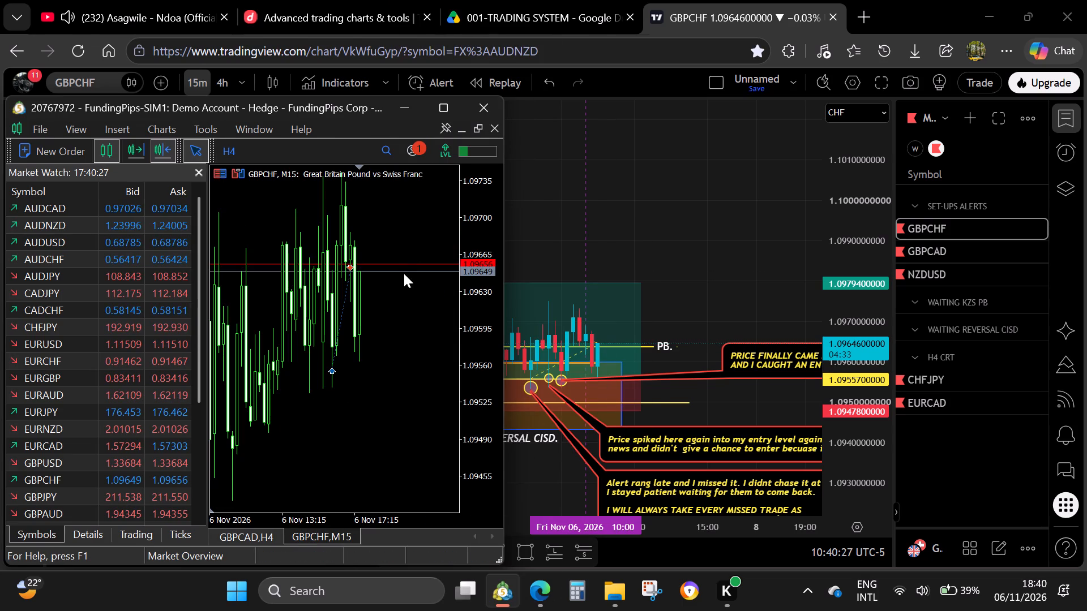
pyautogui.moveTo(463, 264); pyautogui.dragTo(433, 346)
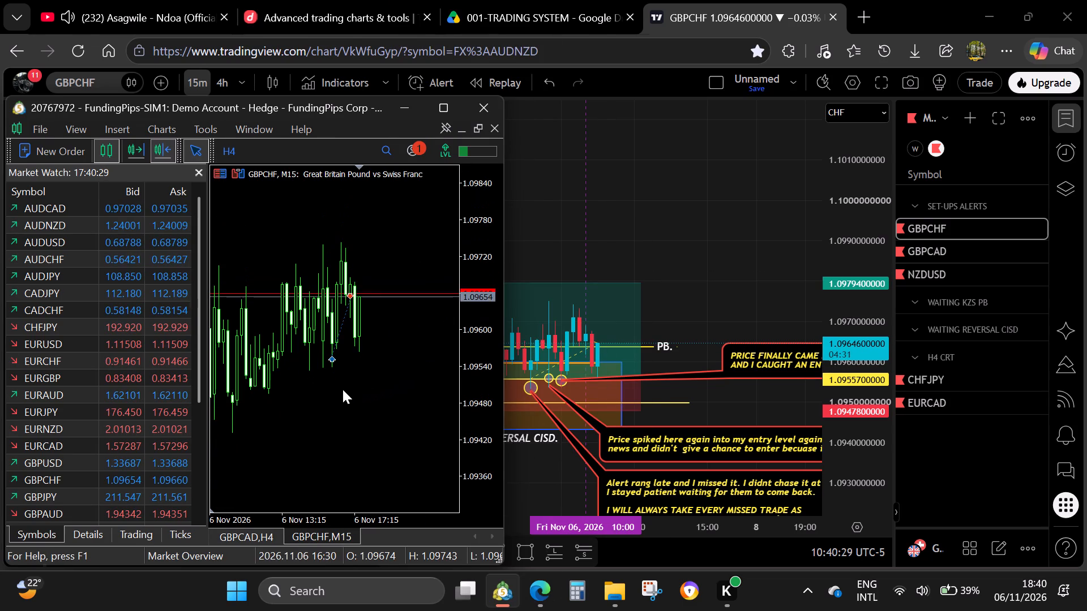
# Set the GBPCHF chart to the H4 timeframe and bring its candles into view.
pyautogui.click(343, 389)
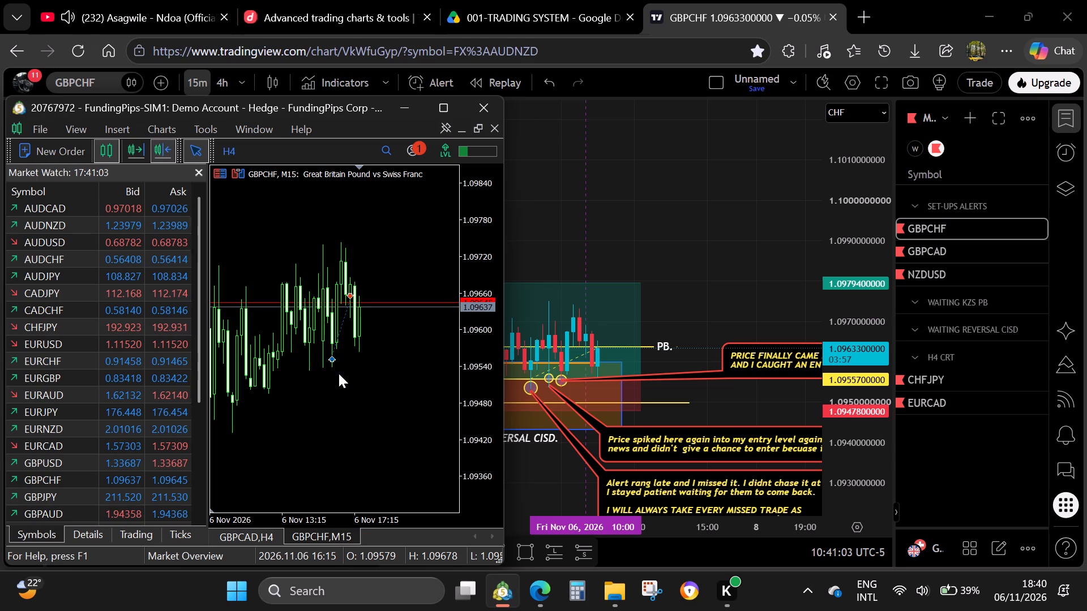
pyautogui.click(404, 341)
pyautogui.click(234, 157)
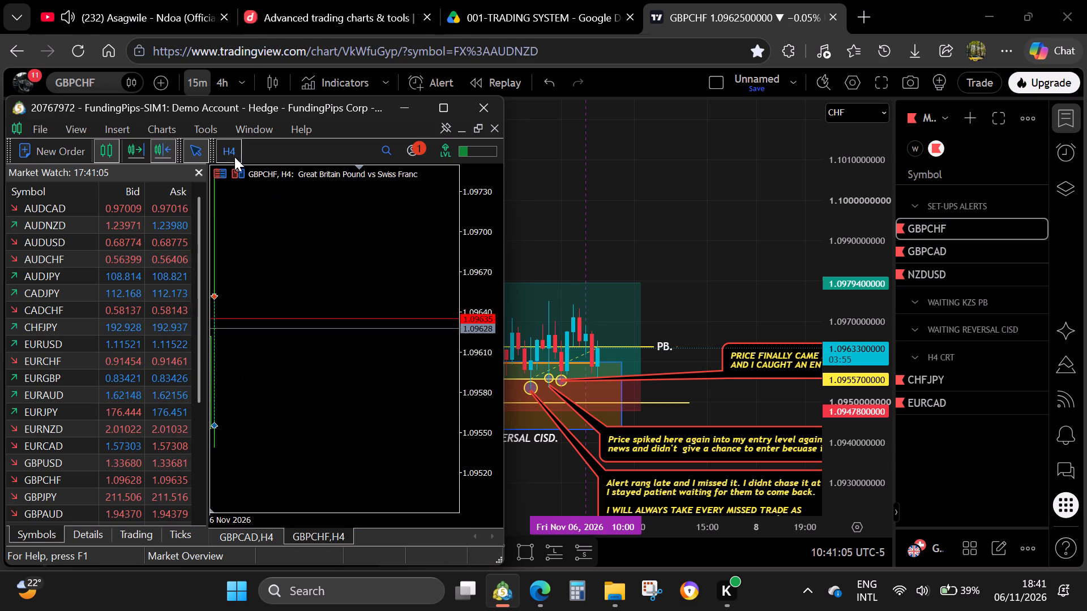
pyautogui.moveTo(311, 257); pyautogui.dragTo(401, 410)
pyautogui.moveTo(379, 340); pyautogui.dragTo(388, 359)
# Minimise the GBPCHF and GBPCAD chart windows and close MetaTrader 5.
pyautogui.click(461, 131)
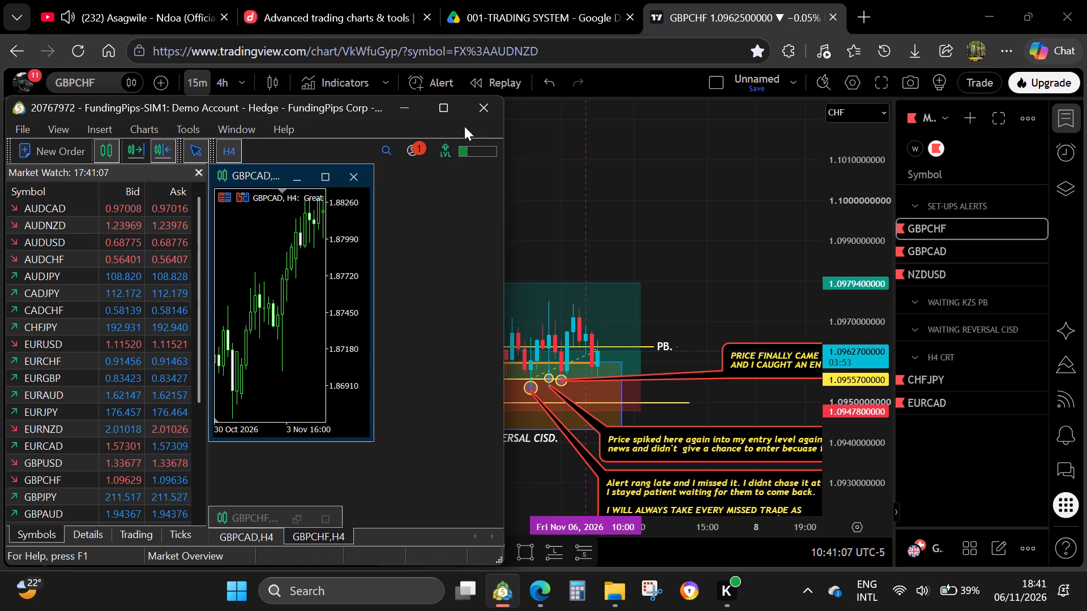
pyautogui.click(302, 182)
pyautogui.click(490, 105)
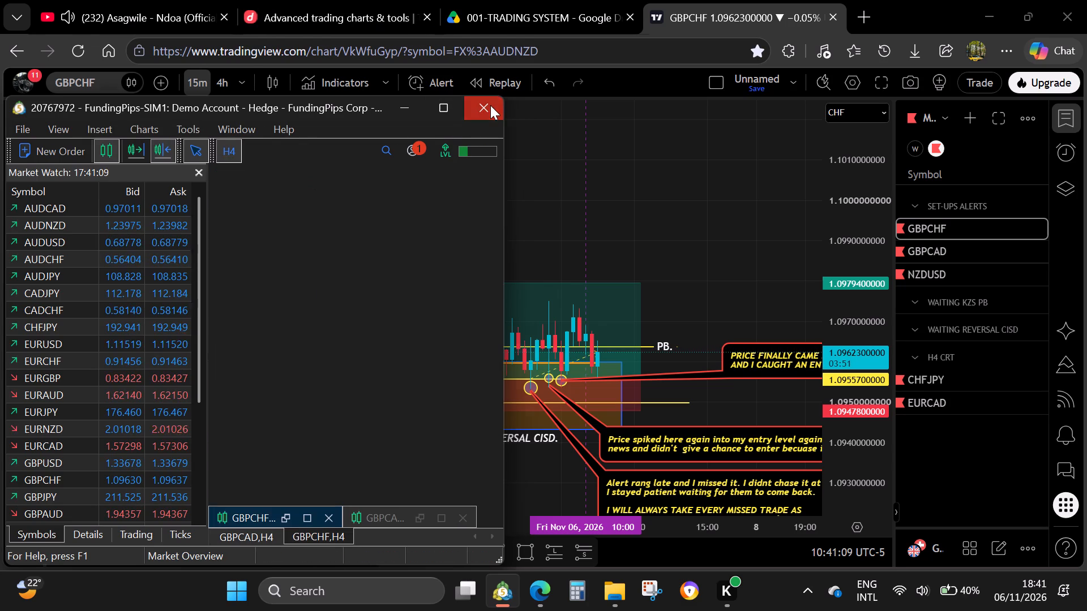
# On the TradingView GBPCAD chart, set the short position's profit level to 267 ticks.
pyautogui.click(932, 249)
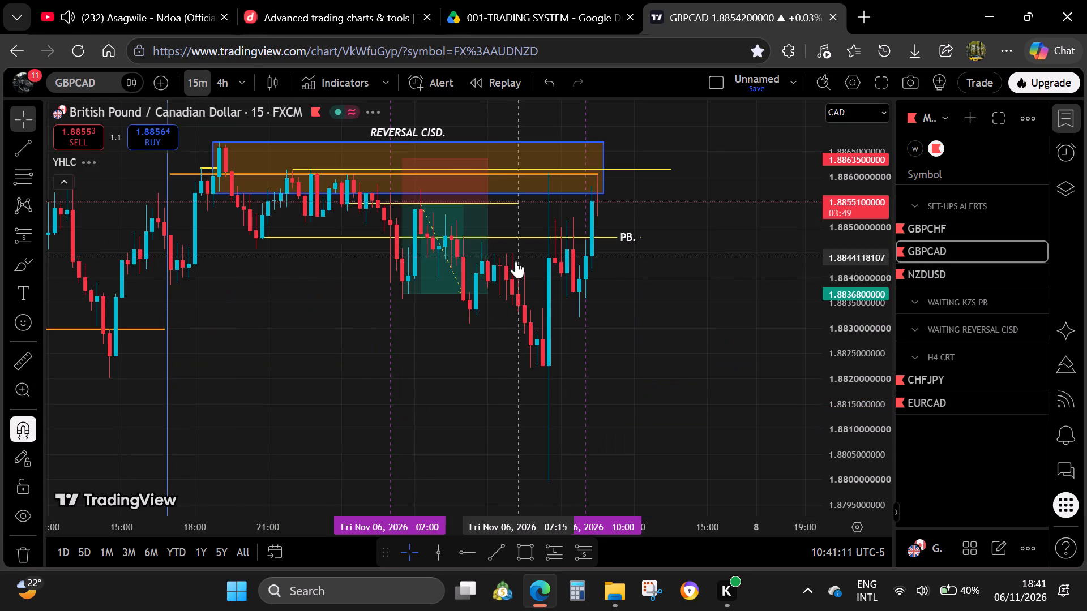
pyautogui.doubleClick(467, 268)
pyautogui.scroll(-4, 494, 357)
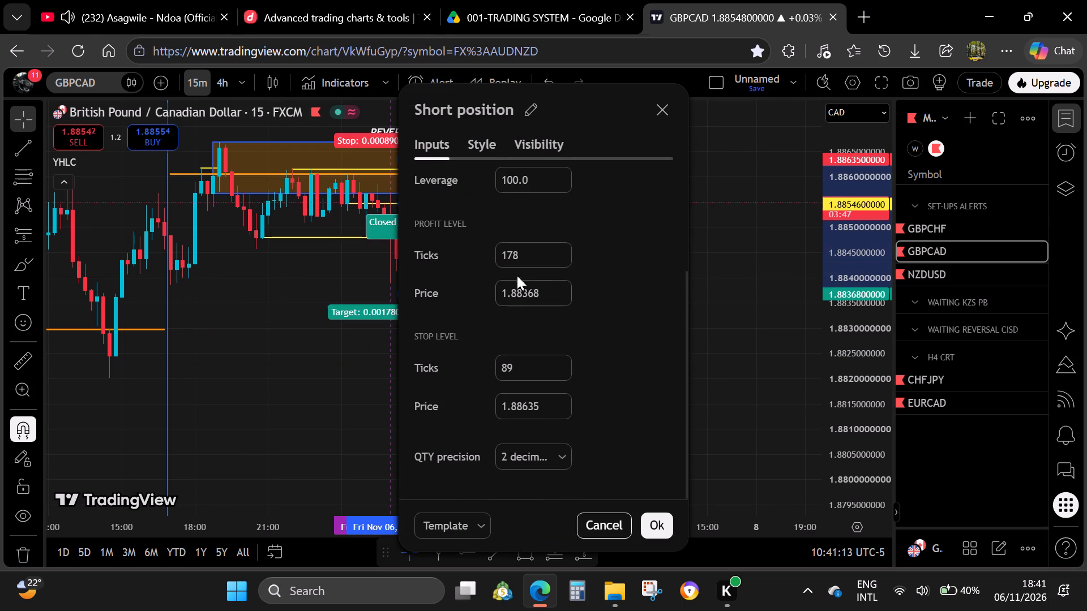
pyautogui.moveTo(528, 252); pyautogui.dragTo(464, 257)
pyautogui.write('267')
pyautogui.click(654, 534)
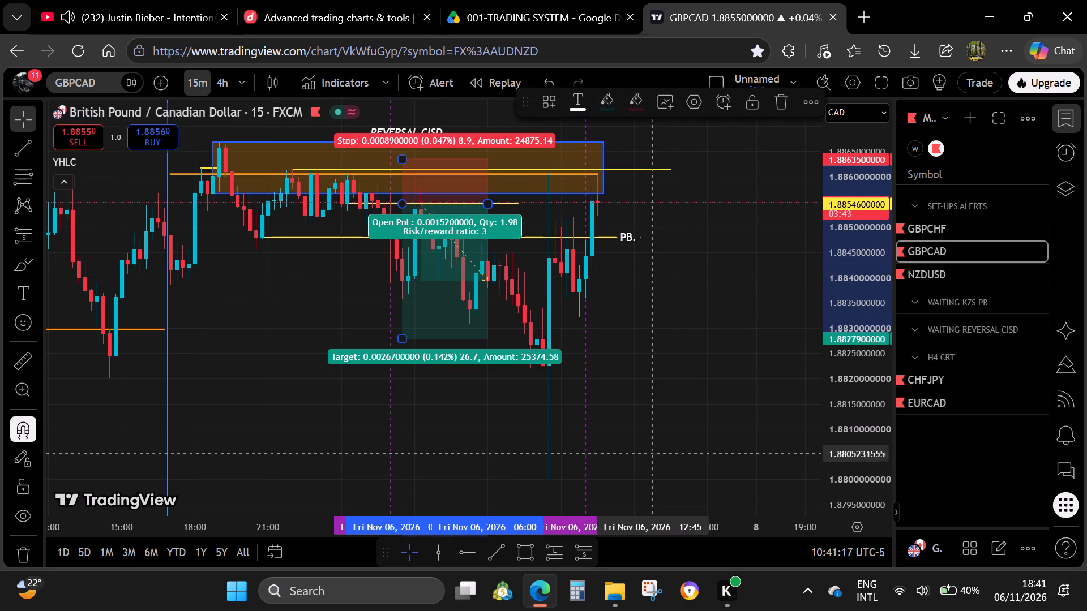
# Extend the GBPCAD short position forward in time to just past the tall spike candle.
pyautogui.moveTo(485, 205); pyautogui.dragTo(525, 265)
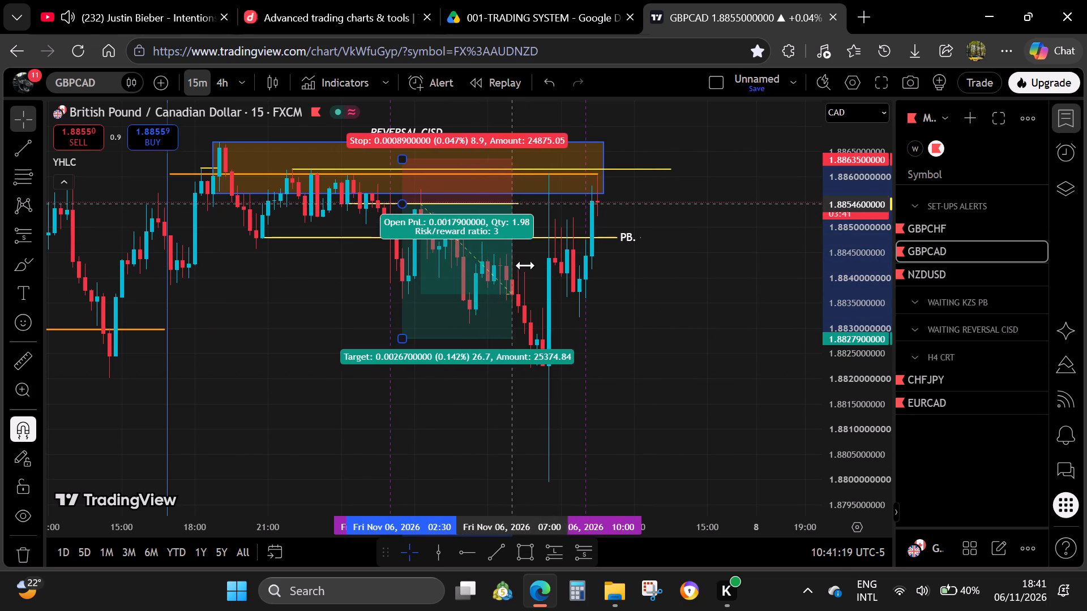
pyautogui.moveTo(525, 265); pyautogui.dragTo(566, 338)
pyautogui.click(630, 382)
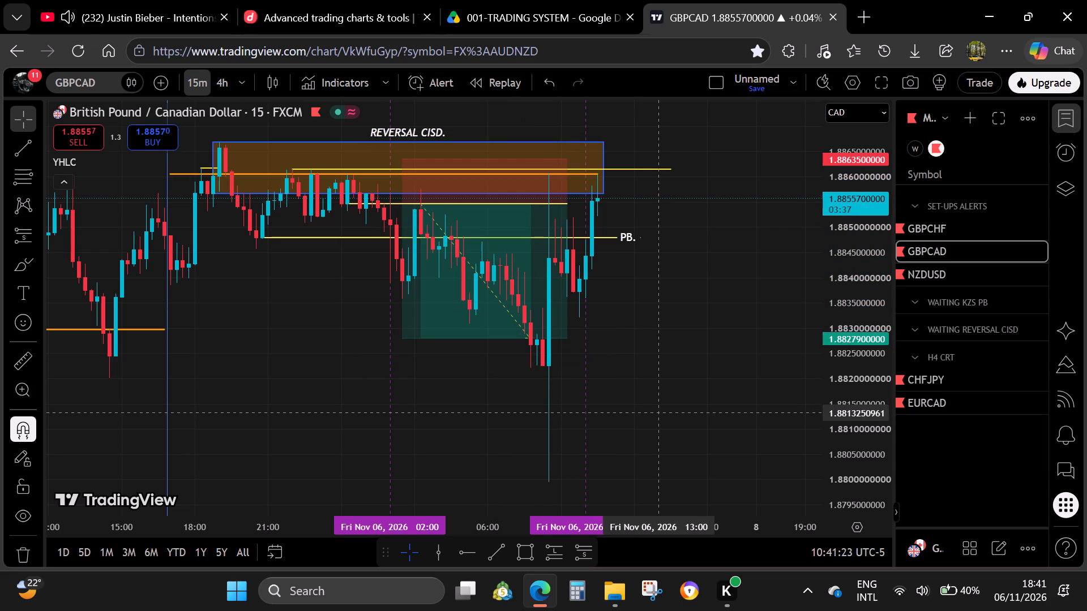
pyautogui.click(661, 413)
# Show the GBPCHF chart again and close the TradingView page, leaving without saving.
pyautogui.click(943, 233)
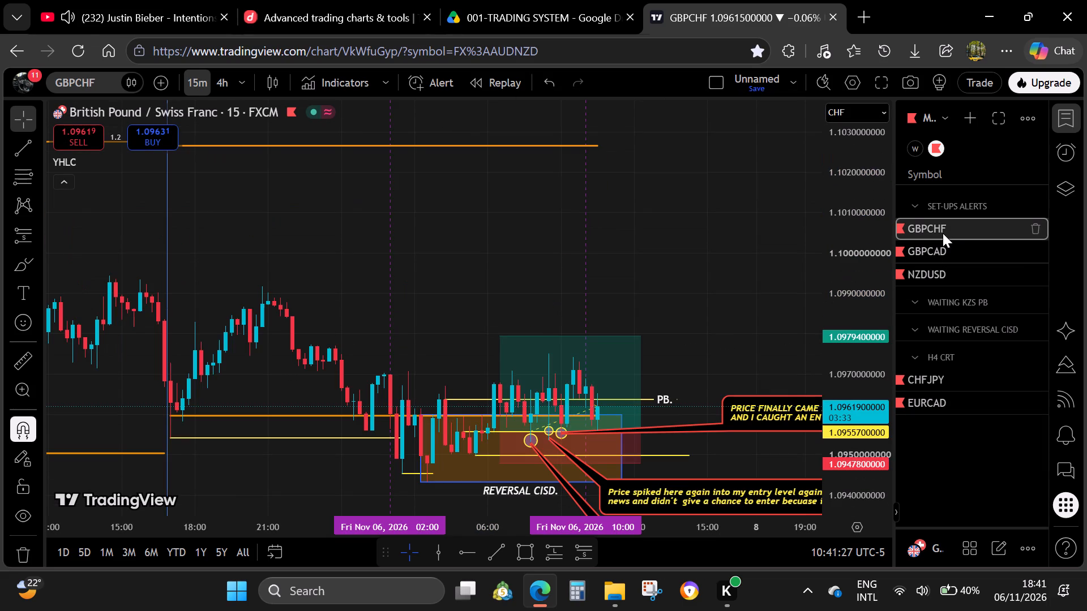
pyautogui.click(722, 283)
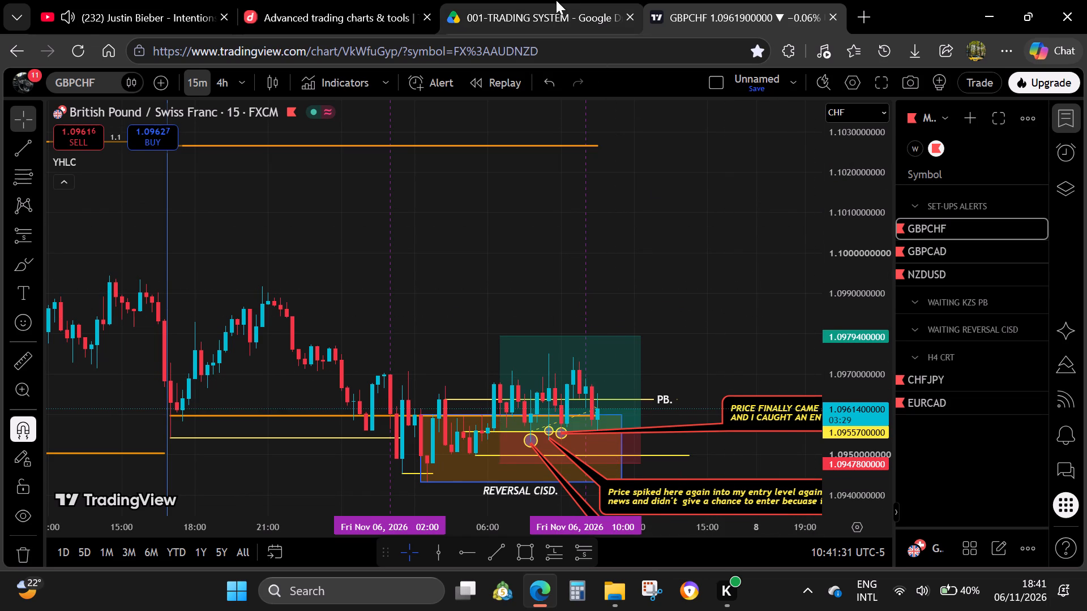
pyautogui.click(830, 21)
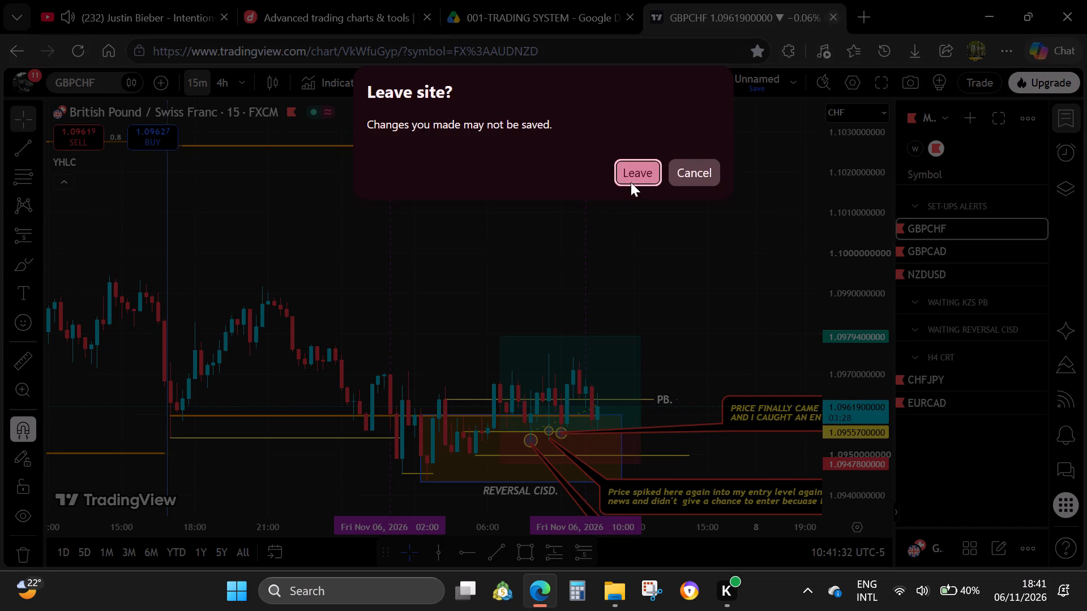
pyautogui.click(631, 182)
# Return to the Deriv charts page and open a new browser tab.
pyautogui.click(455, 360)
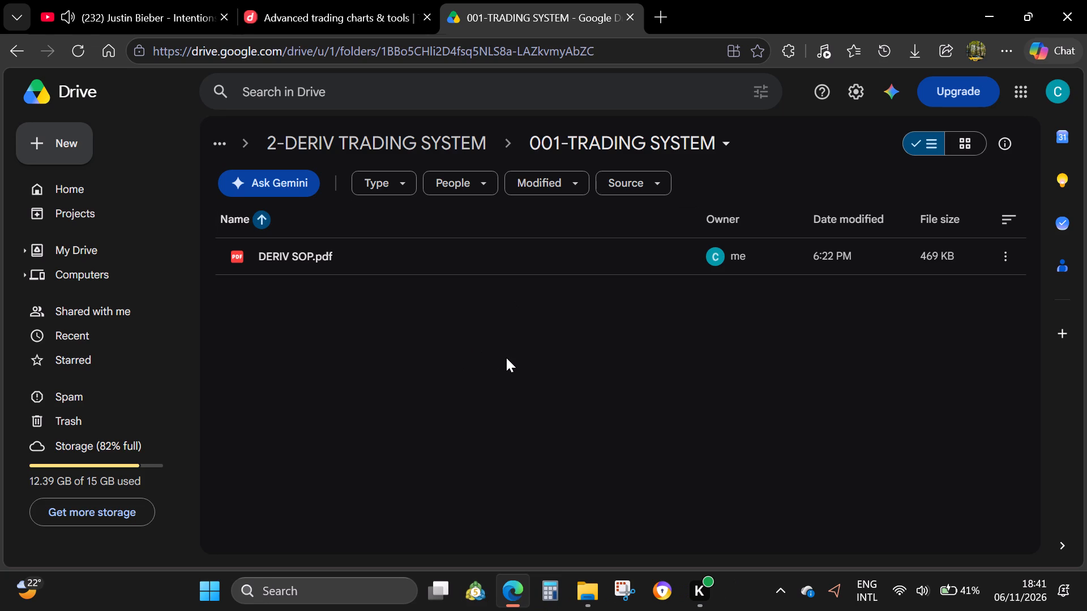
pyautogui.click(307, 0)
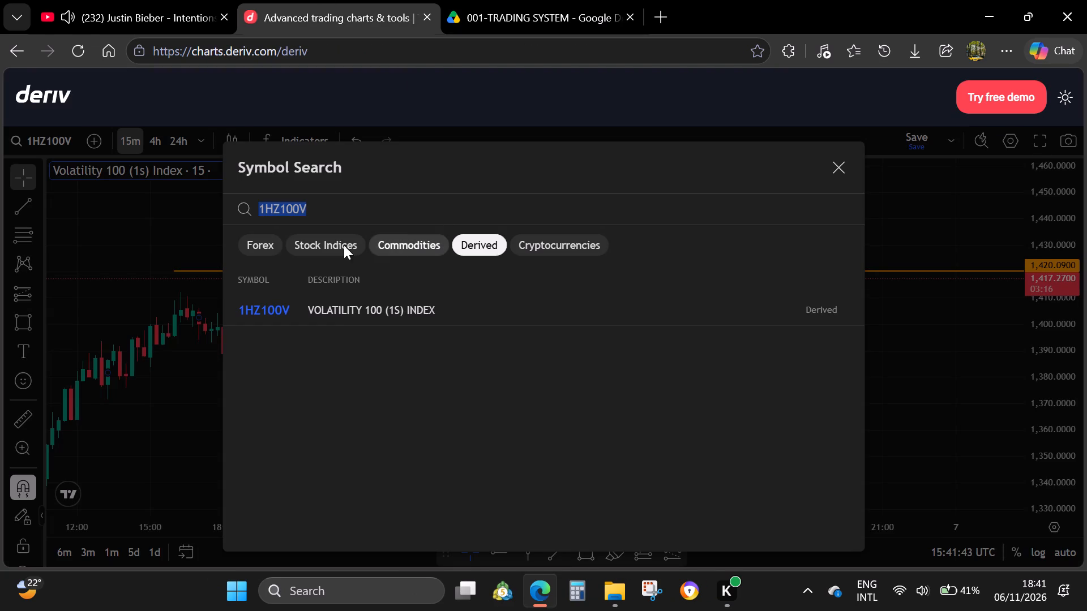
pyautogui.click(664, 11)
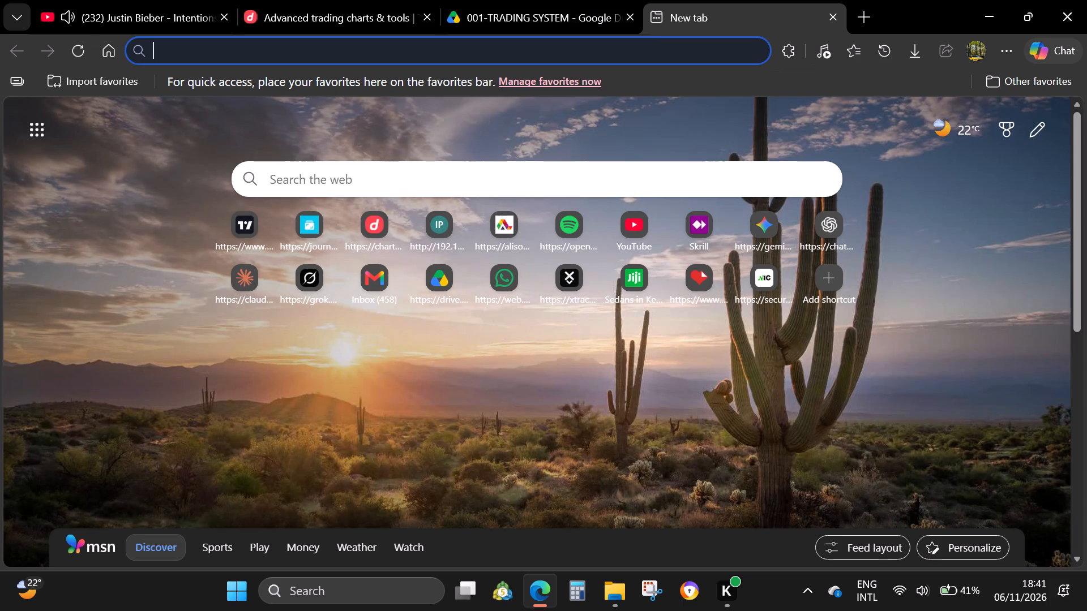
# Open WhatsApp Web in the new browser tab.
pyautogui.click(515, 290)
# Return to the Deriv Volatility 100 (1s) Index chart and close the symbol search.
pyautogui.click(509, 0)
pyautogui.click(387, 0)
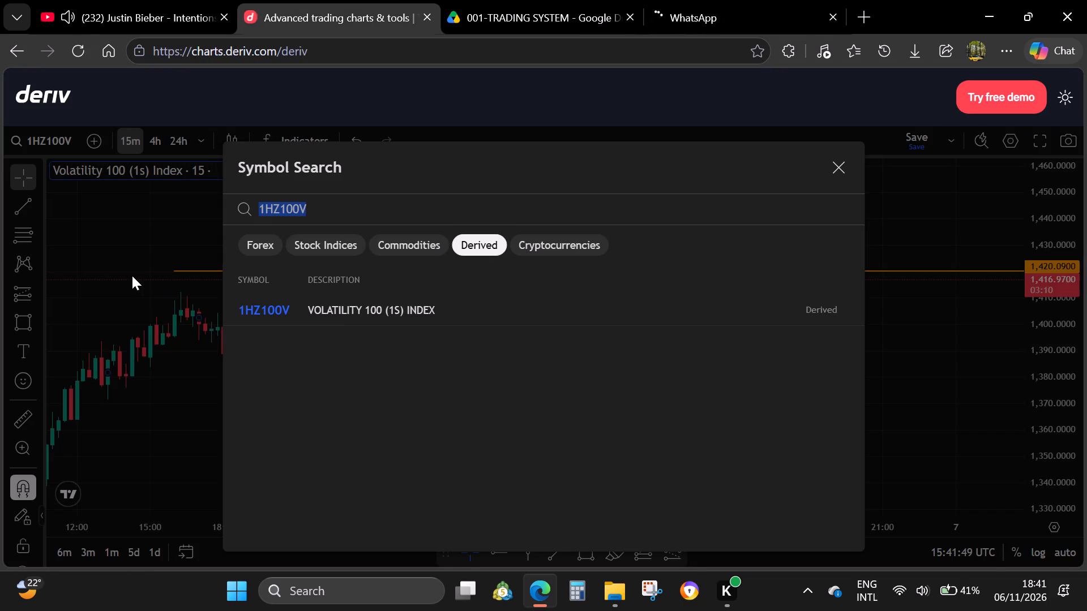
pyautogui.click(132, 276)
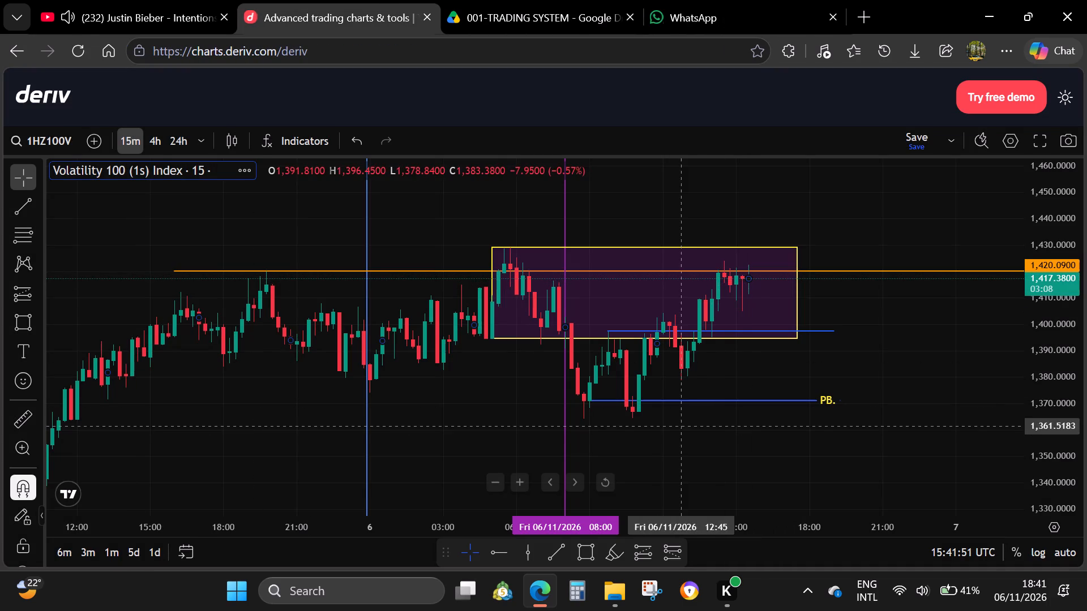
# Draw a short horizontal trend line at 1,387.40 from about 10:15 to about 13:00 on 6 November.
pyautogui.click(559, 560)
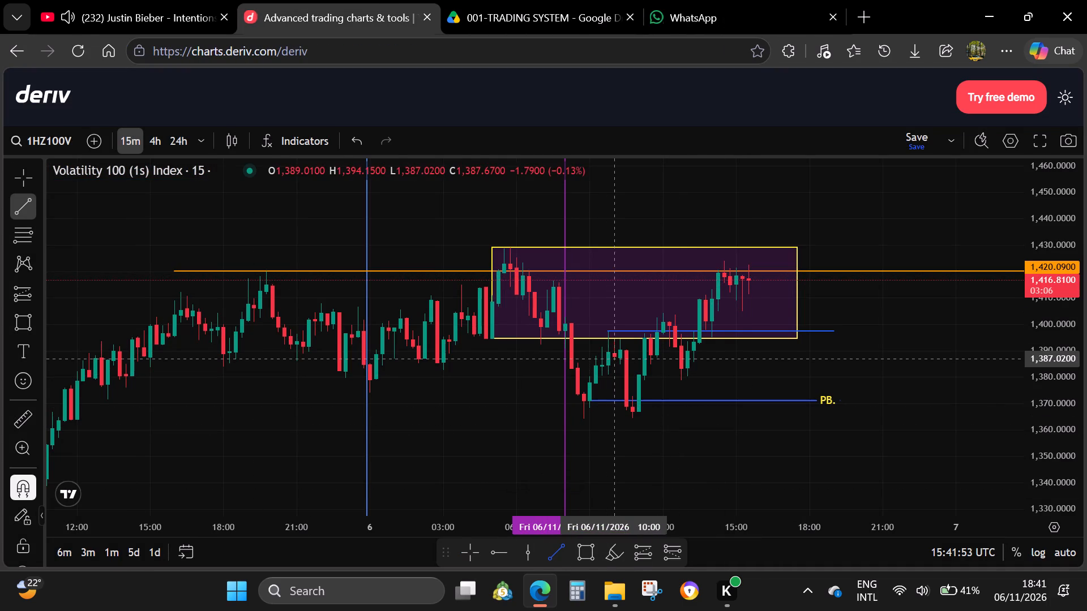
pyautogui.click(618, 359)
pyautogui.keyDown('shift'); pyautogui.click(688, 359); pyautogui.keyUp('shift')
pyautogui.click(712, 369)
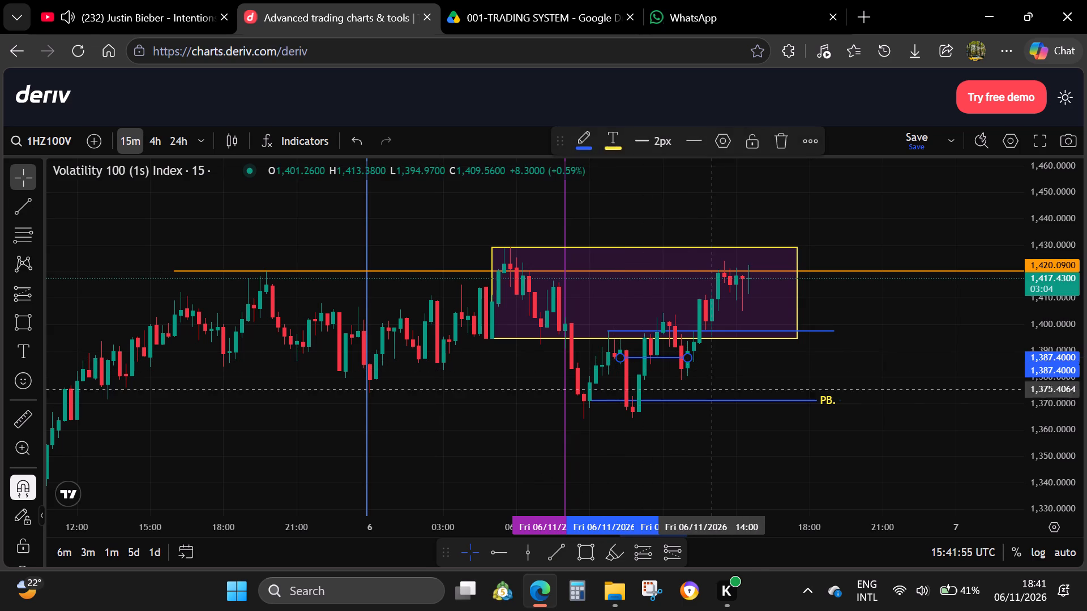
pyautogui.click(653, 487)
# Place a short position at 09:45 with entry at 1,397.33 and, with snapping off, its stop at about 1,401.16.
pyautogui.click(664, 550)
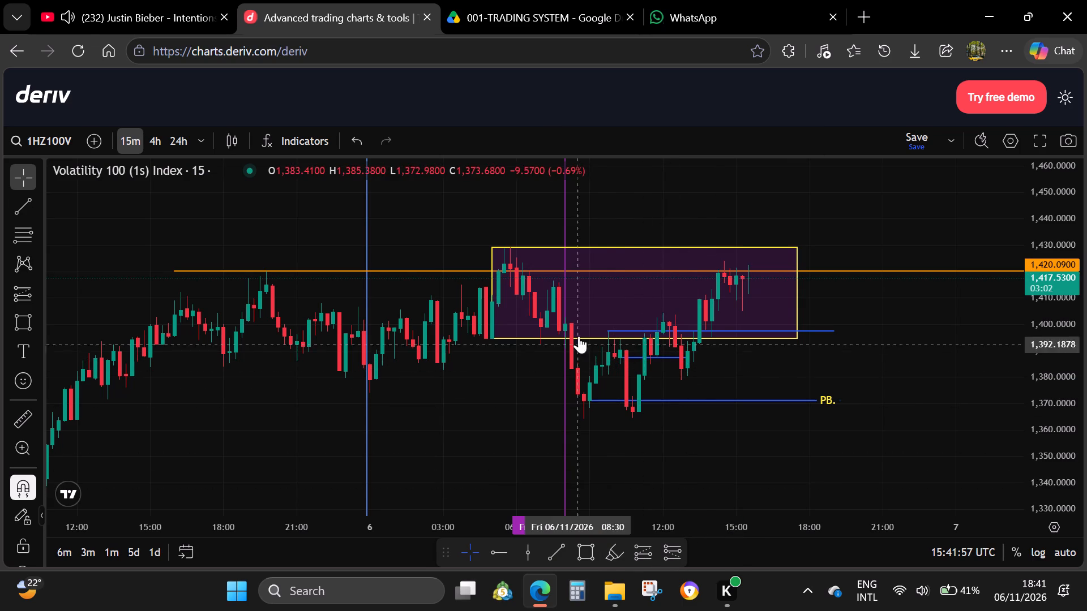
pyautogui.click(609, 331)
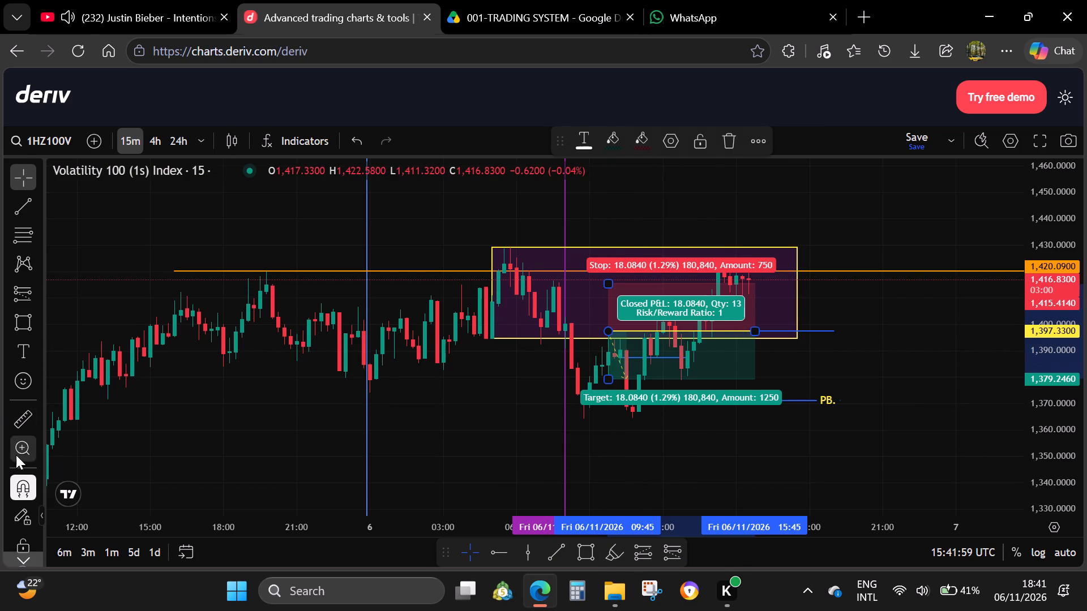
pyautogui.click(16, 486)
pyautogui.moveTo(609, 286); pyautogui.dragTo(616, 320)
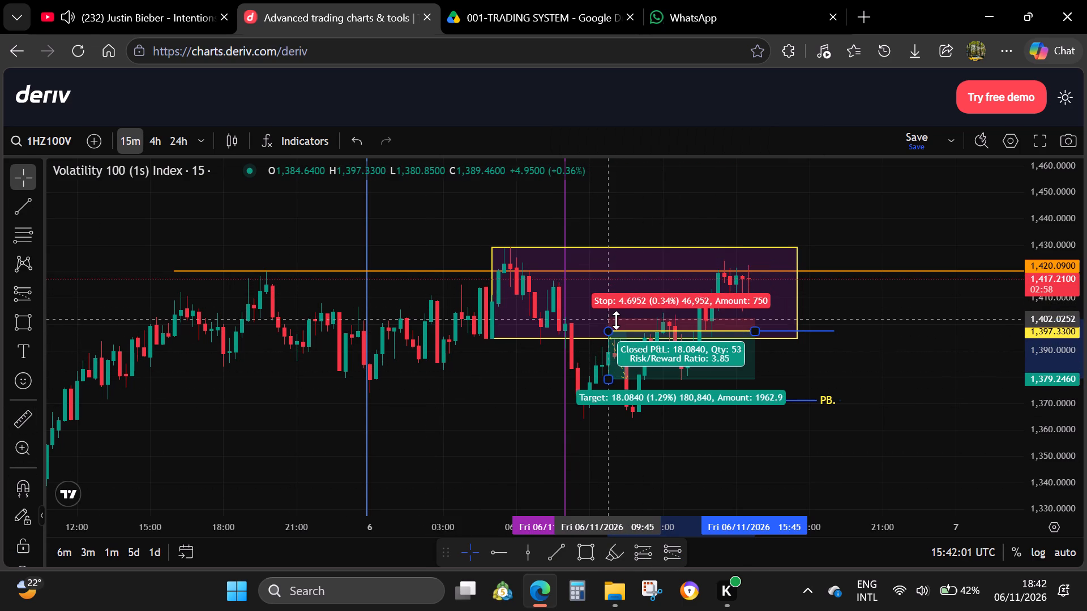
pyautogui.moveTo(616, 320); pyautogui.dragTo(617, 321)
# Shorten the short position so that it ends at 13:30.
pyautogui.moveTo(714, 428); pyautogui.dragTo(711, 386)
pyautogui.moveTo(752, 303); pyautogui.dragTo(694, 359)
pyautogui.click(699, 432)
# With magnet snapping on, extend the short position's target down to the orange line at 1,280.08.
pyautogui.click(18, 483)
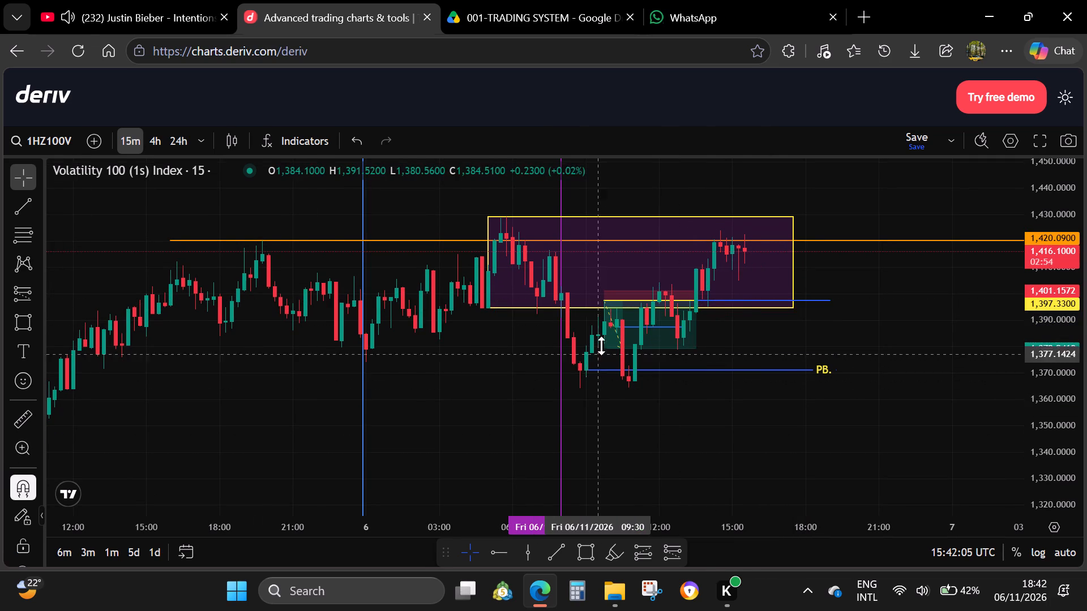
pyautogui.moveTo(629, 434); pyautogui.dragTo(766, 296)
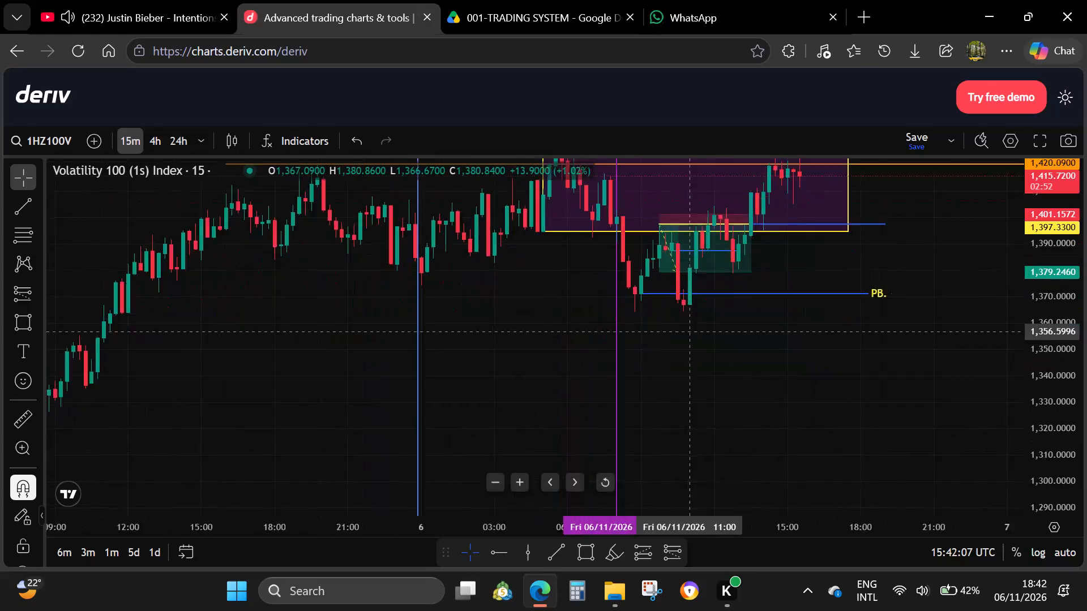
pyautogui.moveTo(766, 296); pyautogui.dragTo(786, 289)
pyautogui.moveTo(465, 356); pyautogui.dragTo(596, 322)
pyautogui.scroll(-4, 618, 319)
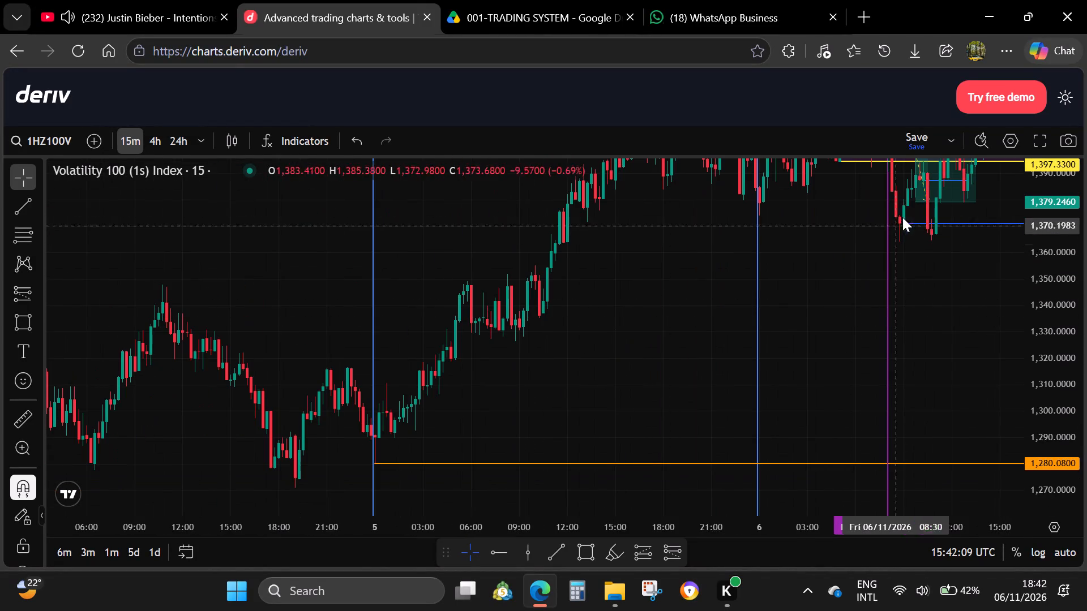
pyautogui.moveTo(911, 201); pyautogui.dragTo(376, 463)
# Move the short position's entry to the new trend line at 1,387.40, starting at 10:15.
pyautogui.moveTo(611, 287); pyautogui.dragTo(419, 395)
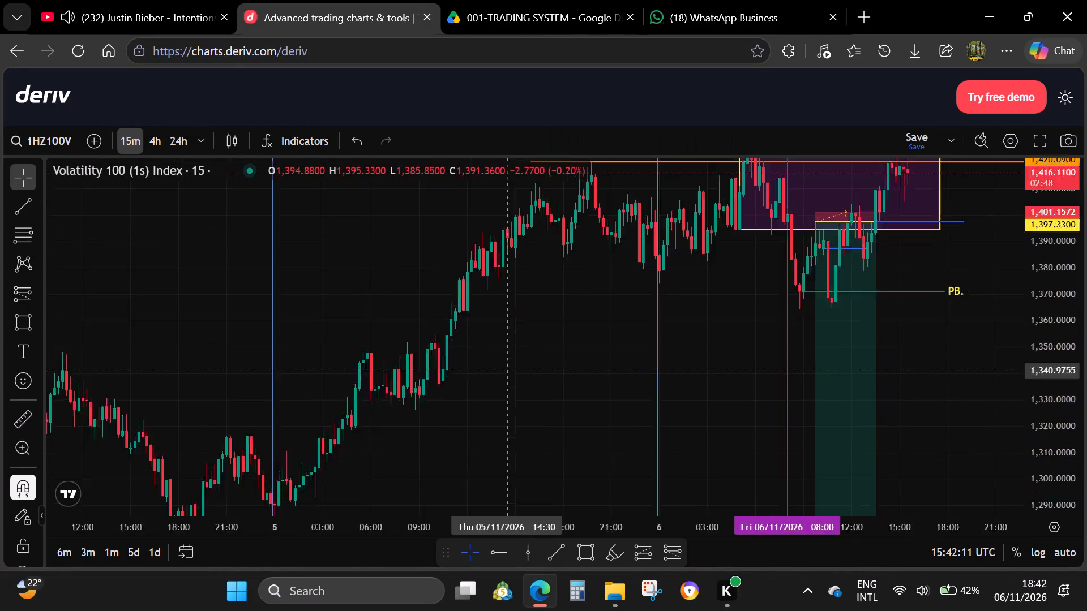
pyautogui.moveTo(419, 395); pyautogui.dragTo(354, 407)
pyautogui.scroll(4, 614, 383)
pyautogui.moveTo(611, 419); pyautogui.dragTo(761, 406)
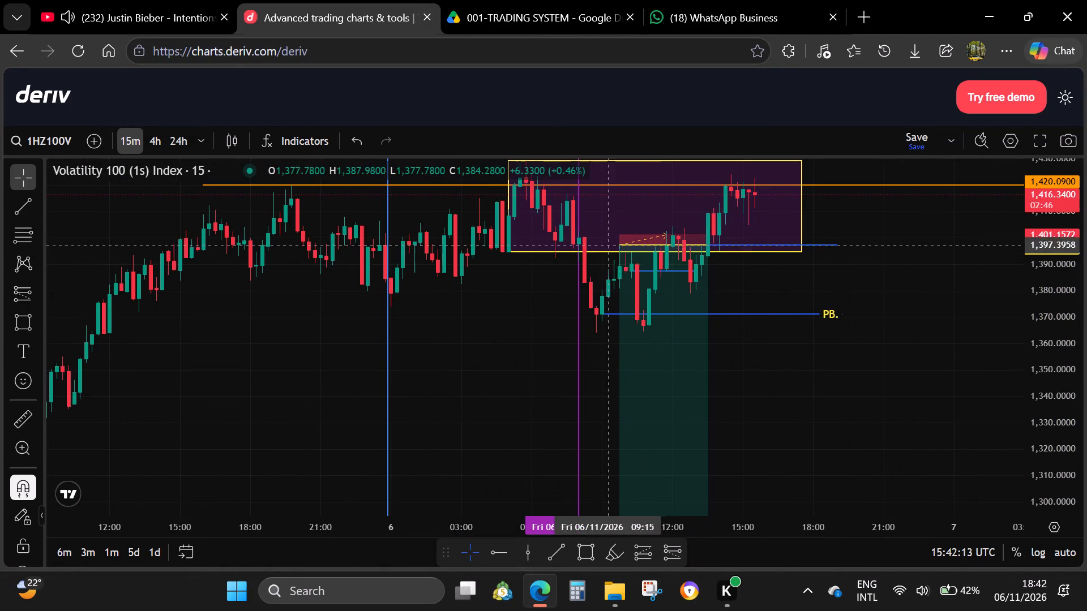
pyautogui.moveTo(618, 248); pyautogui.dragTo(629, 273)
# With magnet snapping off, set the short position's target at about 1,359.53, for a risk/reward ratio of about 2.
pyautogui.moveTo(1043, 304); pyautogui.dragTo(1023, 398)
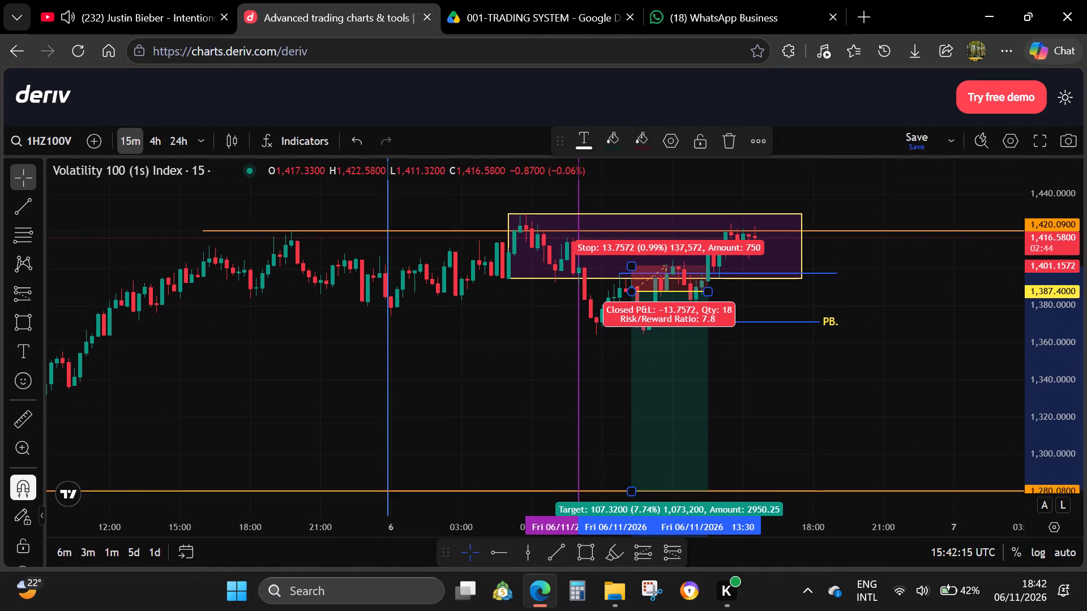
pyautogui.click(6, 487)
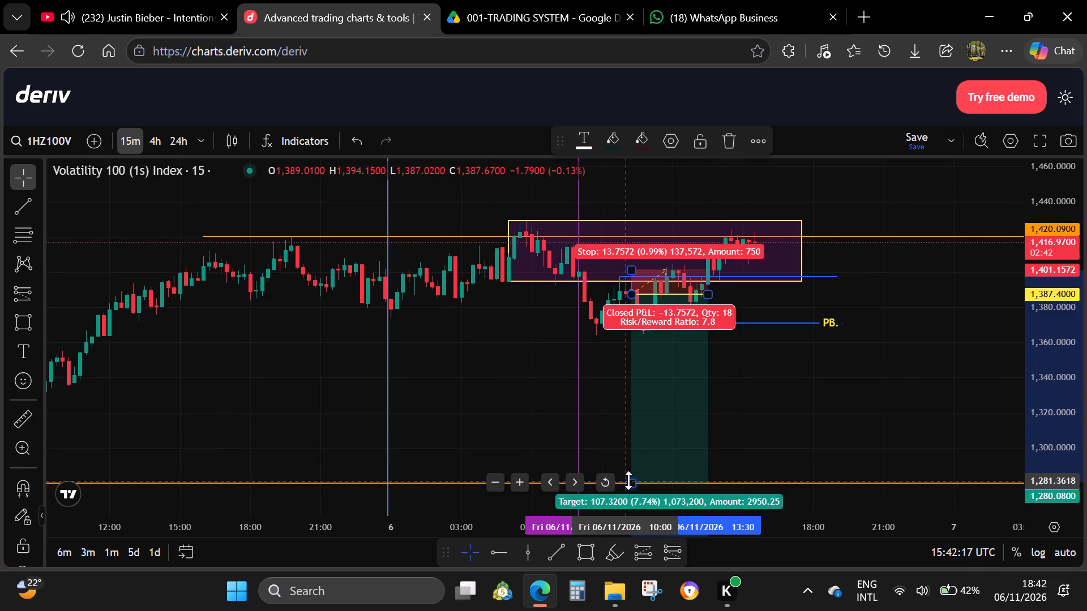
pyautogui.moveTo(631, 481); pyautogui.dragTo(699, 343)
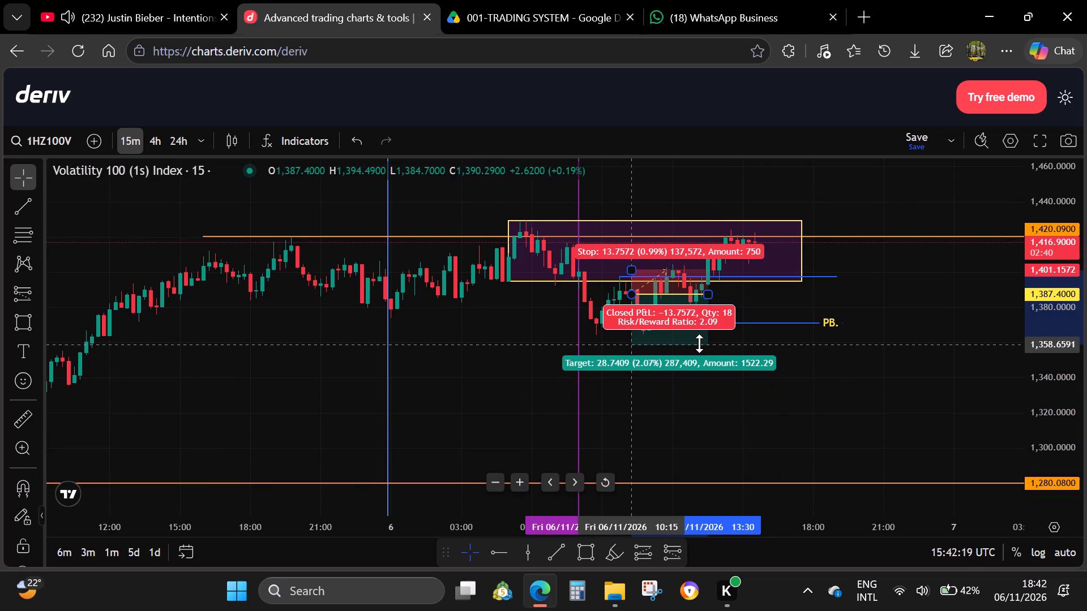
pyautogui.moveTo(699, 343); pyautogui.dragTo(708, 343)
pyautogui.moveTo(1058, 440); pyautogui.dragTo(1023, 345)
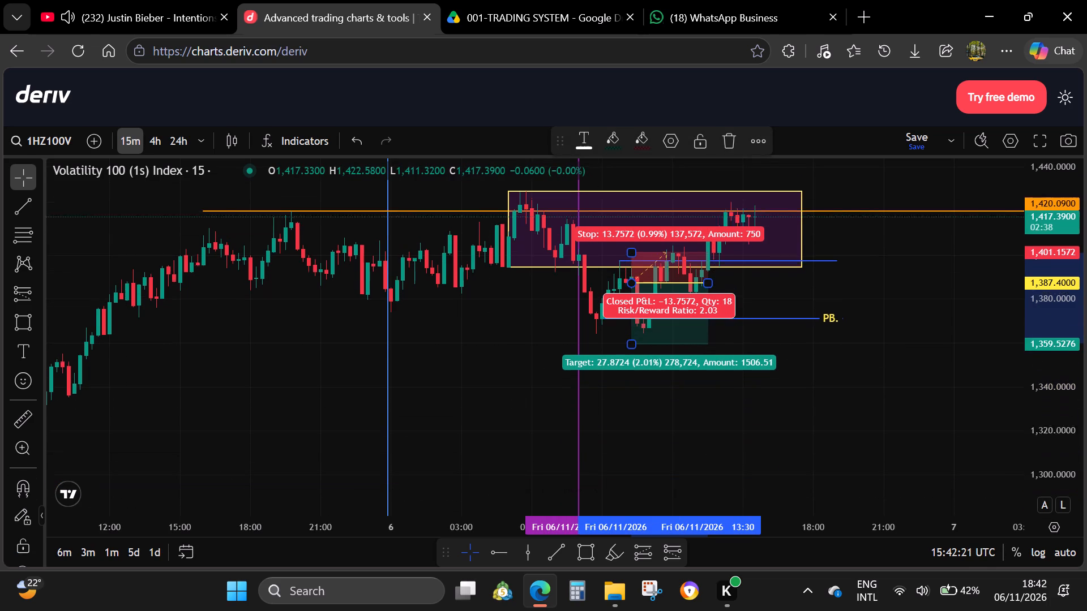
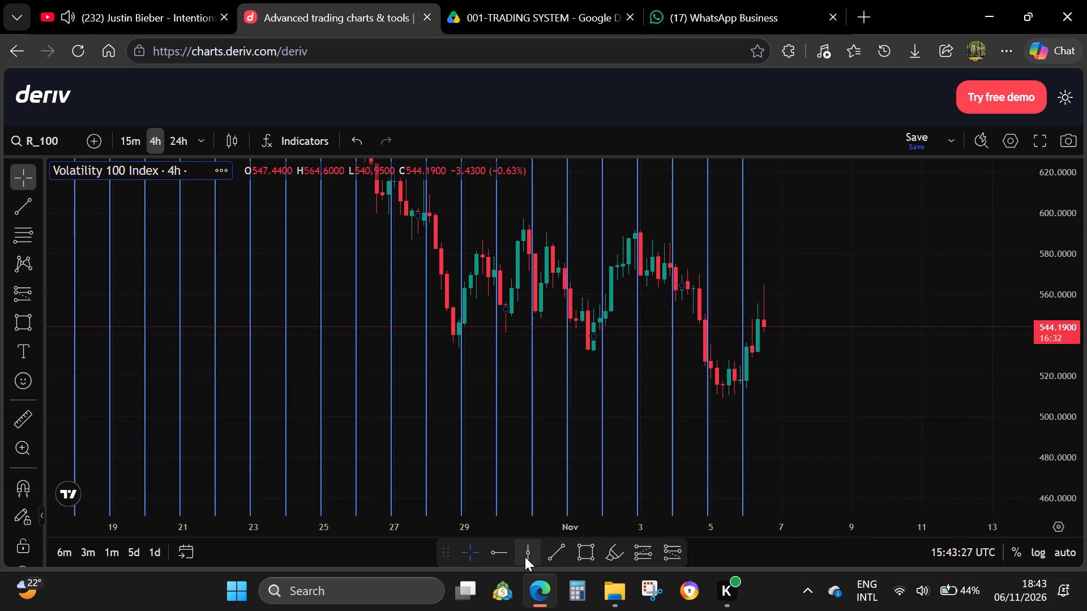
pyautogui.click(498, 549)
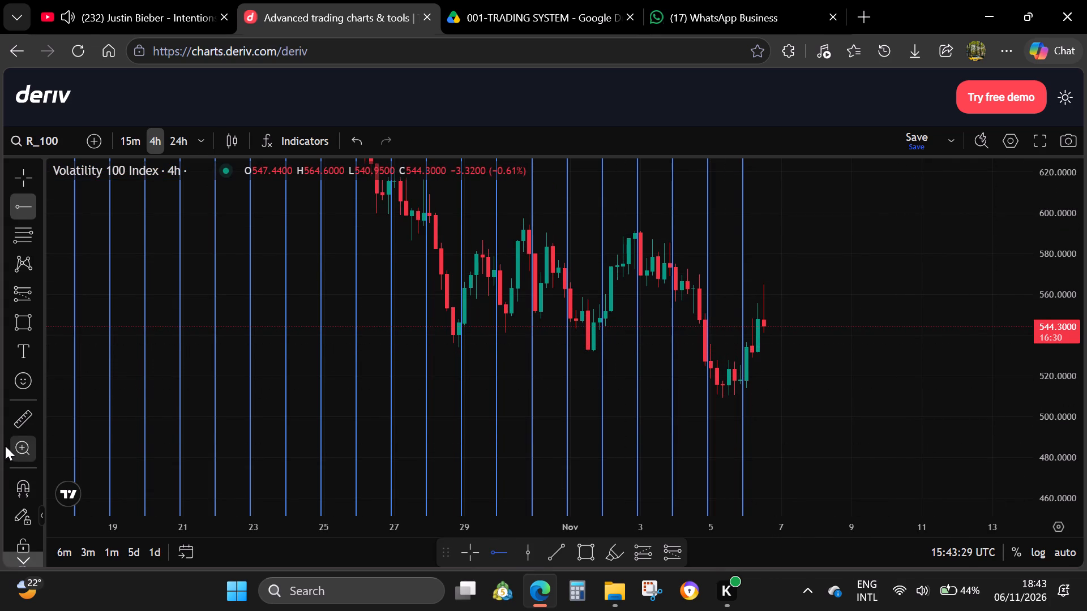
pyautogui.click(13, 493)
pyautogui.click(714, 343)
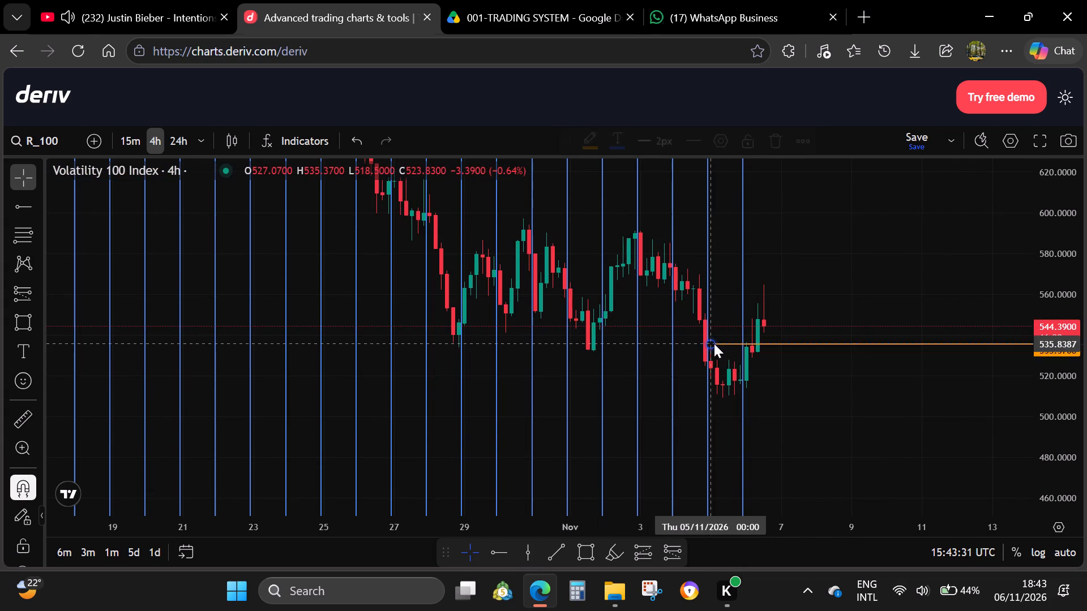
pyautogui.click(488, 550)
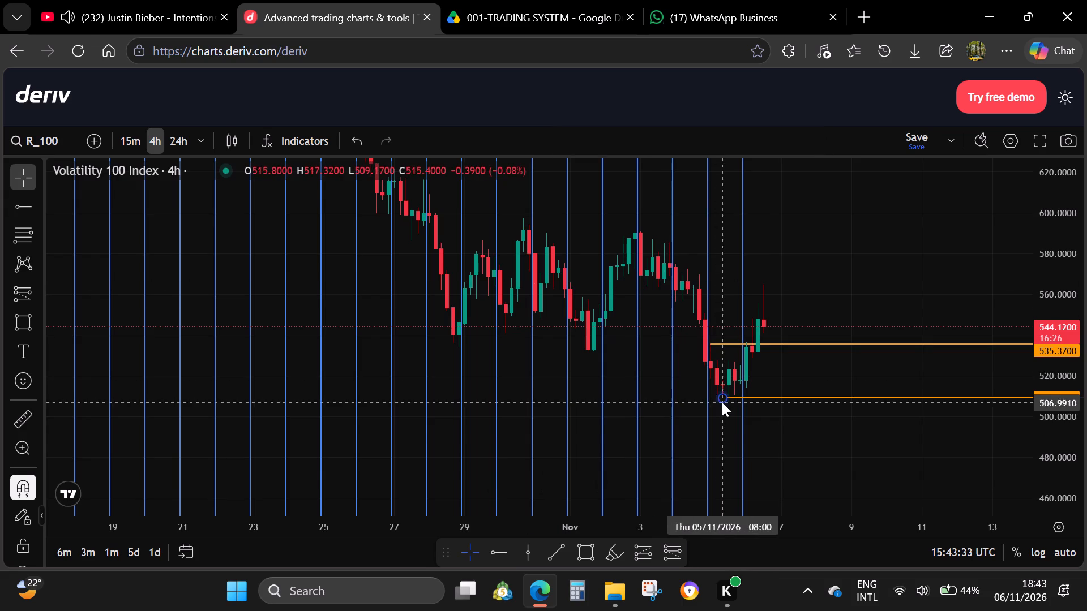
pyautogui.click(722, 402)
pyautogui.click(802, 433)
# Add a vertical line at the Fri 06/11/2026 08:00 candle on the 4h chart.
pyautogui.click(521, 556)
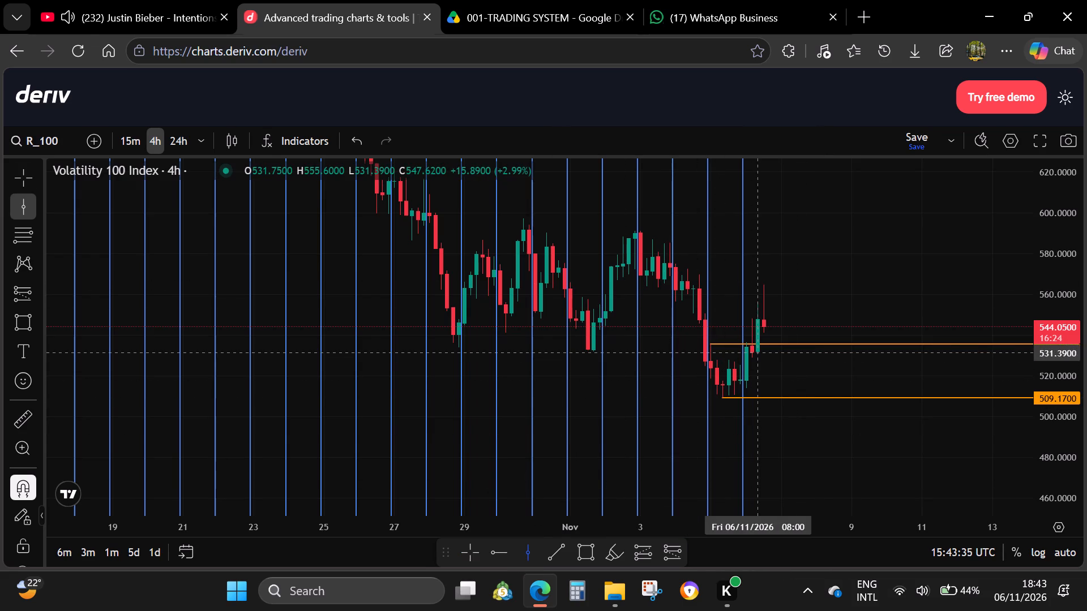
# Mark 04:00 on Friday 06/11/2026 with a vertical line on the 4-hour Volatility 100 Index chart.
pyautogui.click(756, 398)
pyautogui.moveTo(756, 410); pyautogui.dragTo(751, 432)
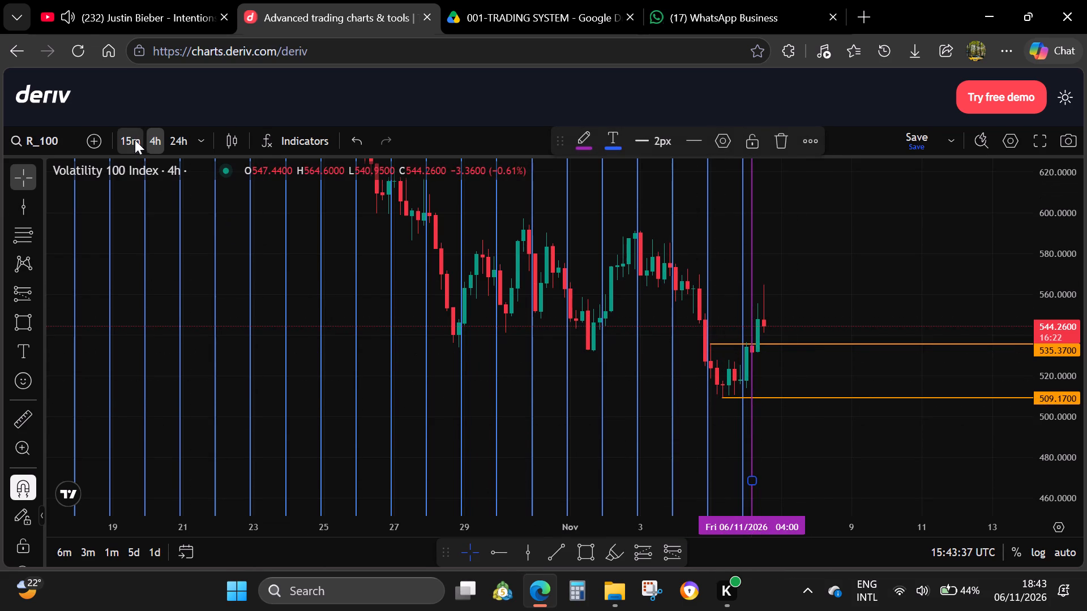
# Show the Volatility 100 Index on the 15-minute timeframe with its price scale stretched to examine the day's candles.
pyautogui.click(135, 140)
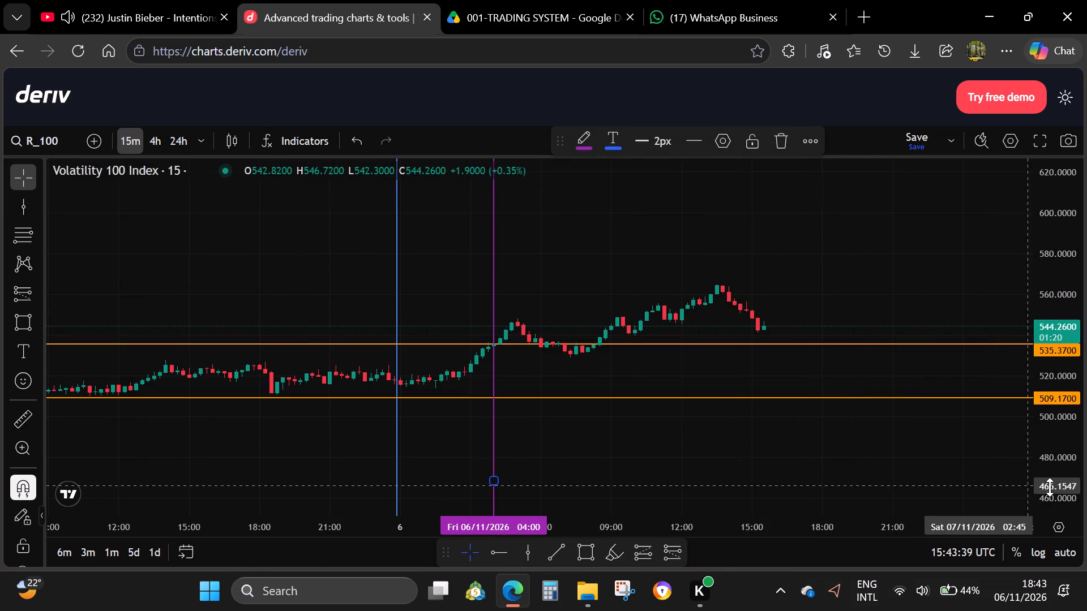
pyautogui.moveTo(1050, 487); pyautogui.dragTo(974, 286)
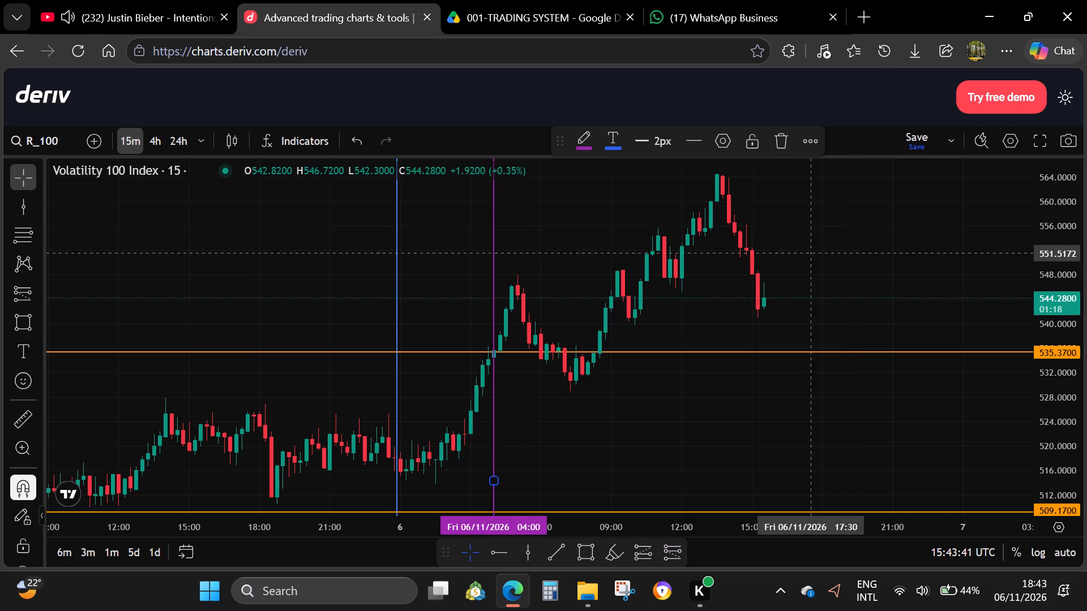
# Switch the chart's symbol to Step Index 100 from the derived indices.
pyautogui.click(122, 165)
pyautogui.press('Delete')
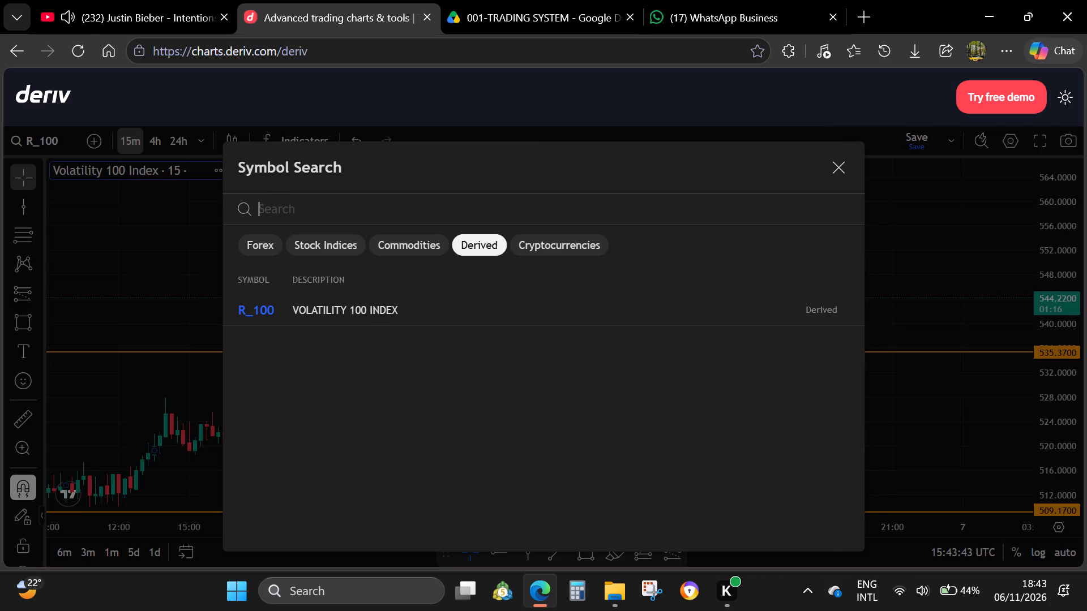
pyautogui.scroll(-1, 499, 405)
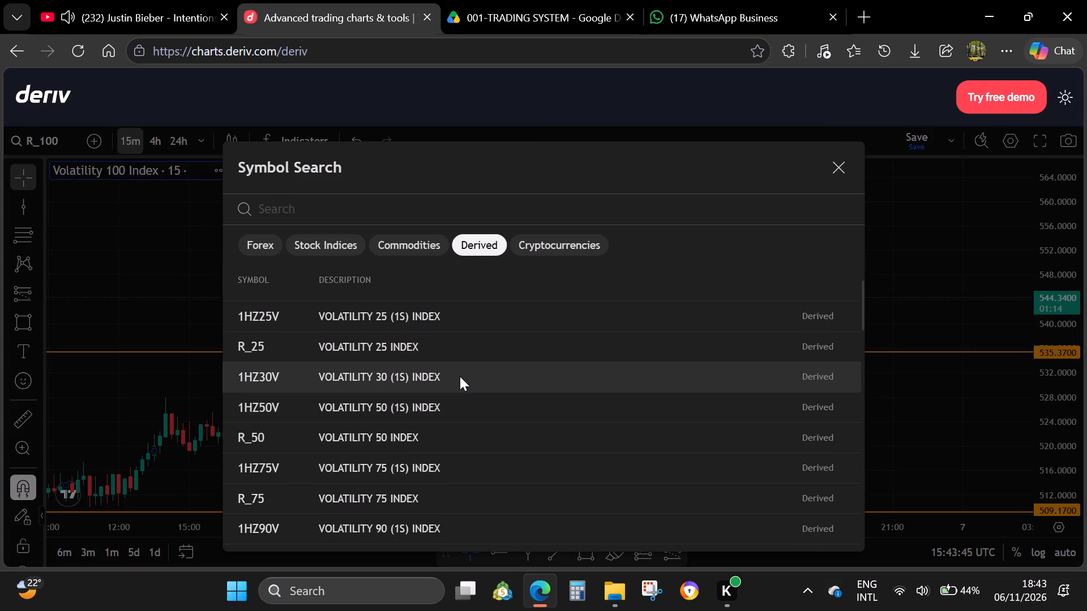
pyautogui.scroll(-2, 457, 390)
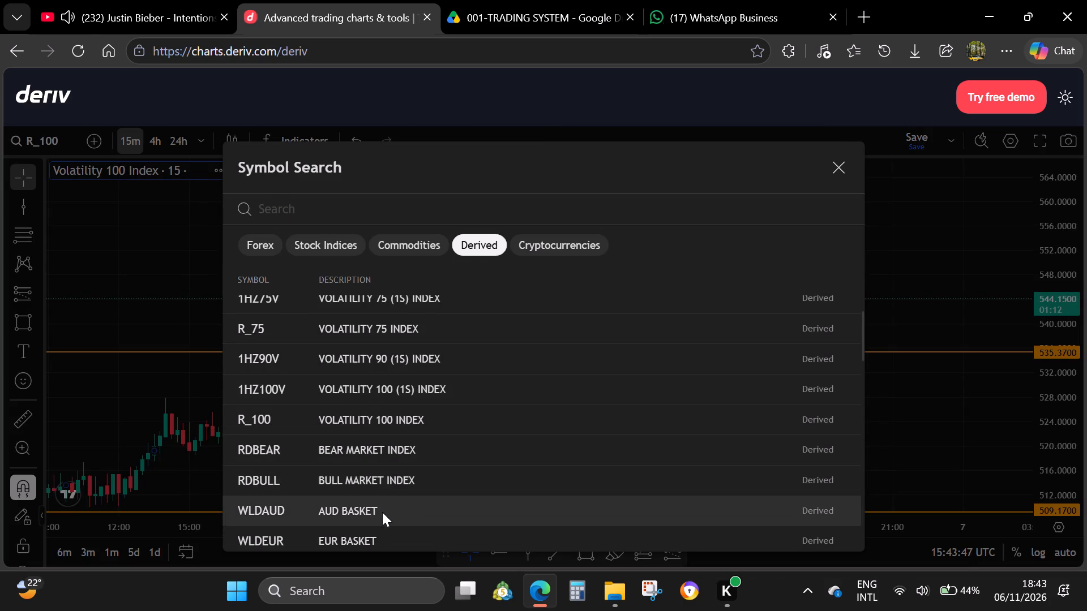
pyautogui.scroll(-3, 380, 523)
pyautogui.click(376, 403)
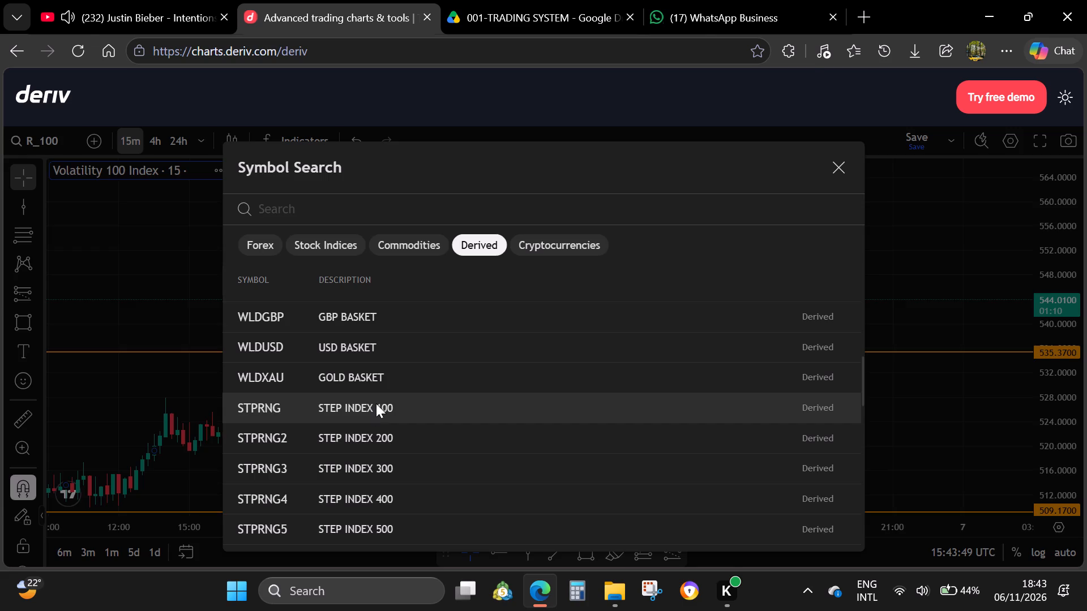
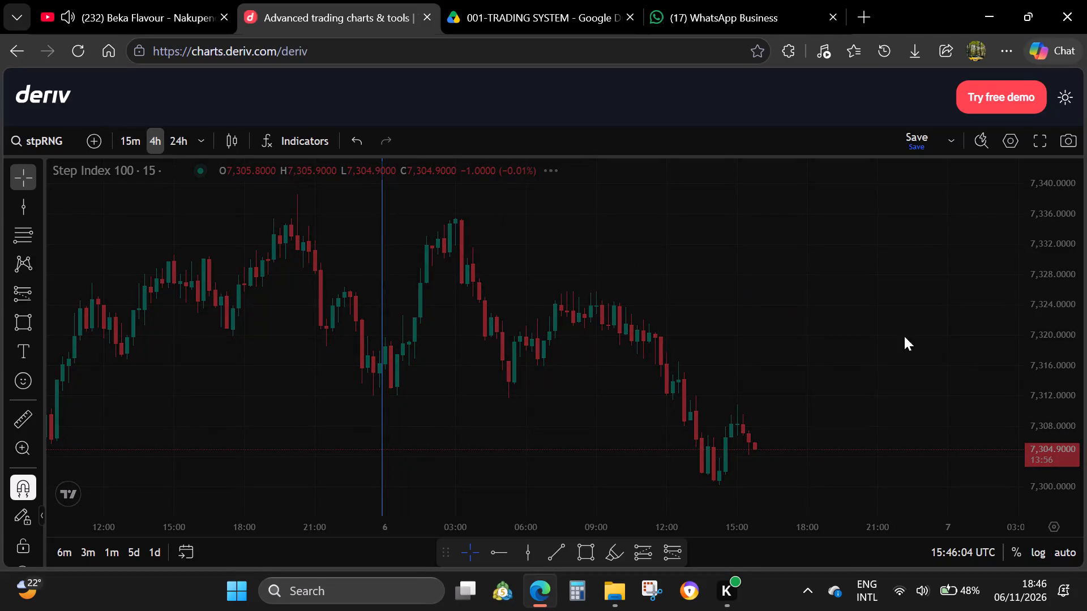
# Close the browser tab with the Deriv Step Index 100 chart.
pyautogui.moveTo(1036, 263); pyautogui.dragTo(1044, 428)
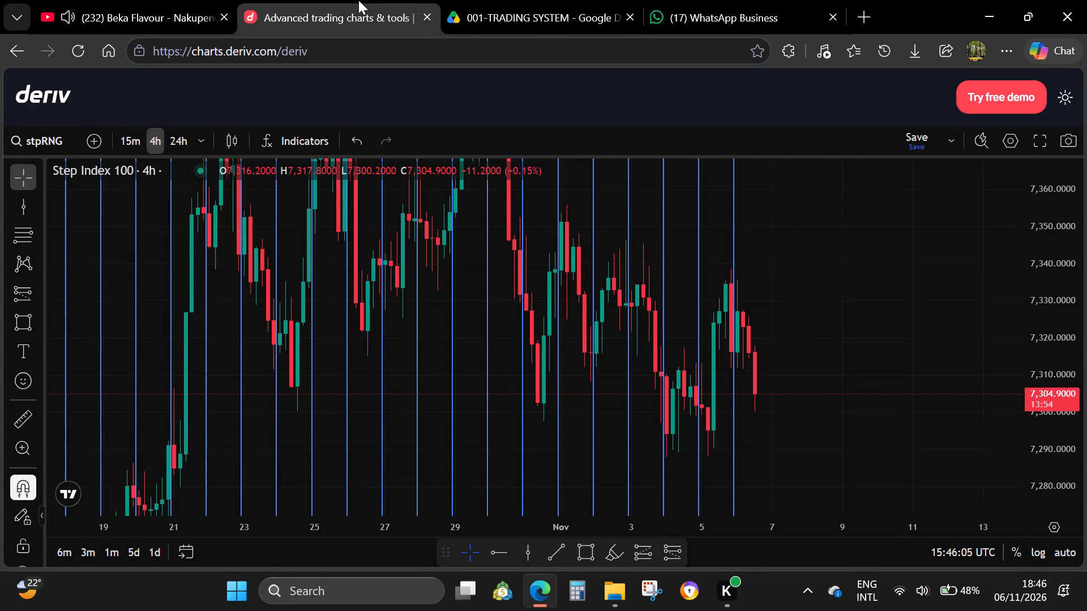
pyautogui.click(425, 19)
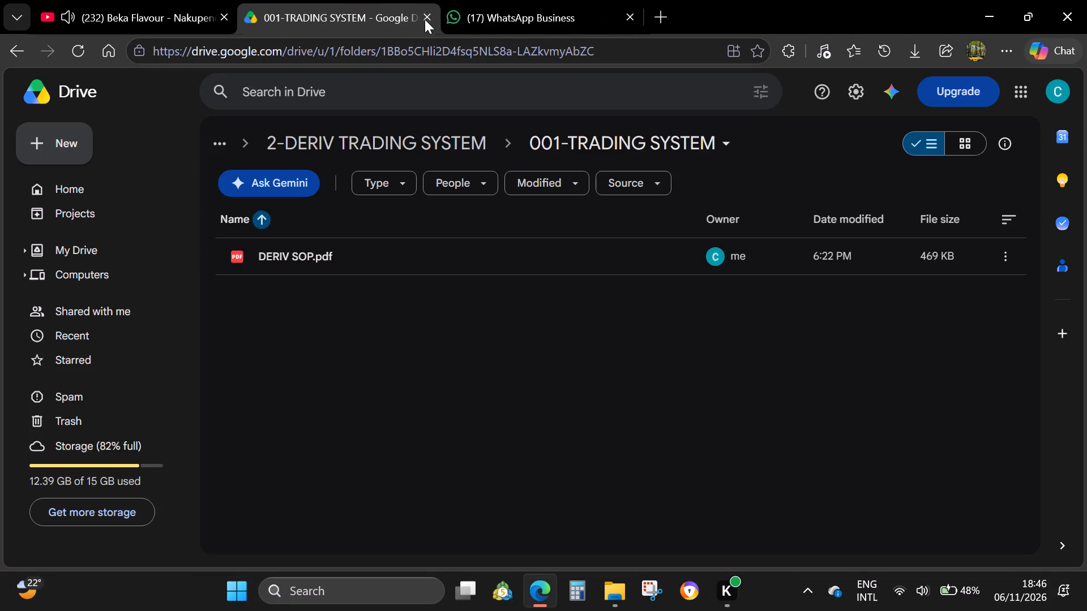